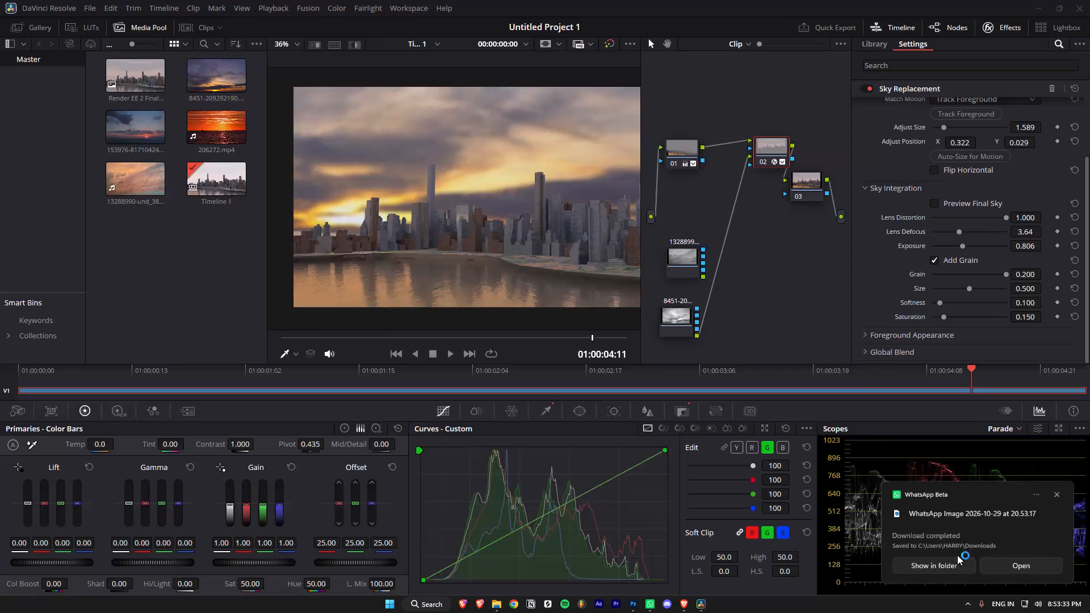
Import the newly downloaded WhatsApp Image JPEG from the Downloads folder into the project's Master bin.
key(Escape)
click(491, 606)
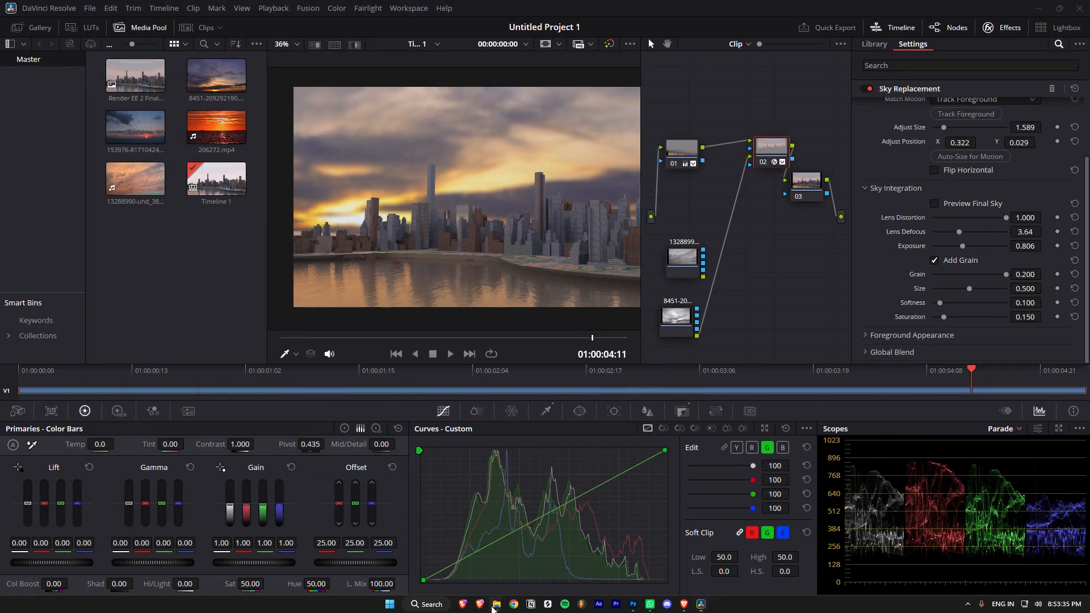
click(473, 547)
click(187, 0)
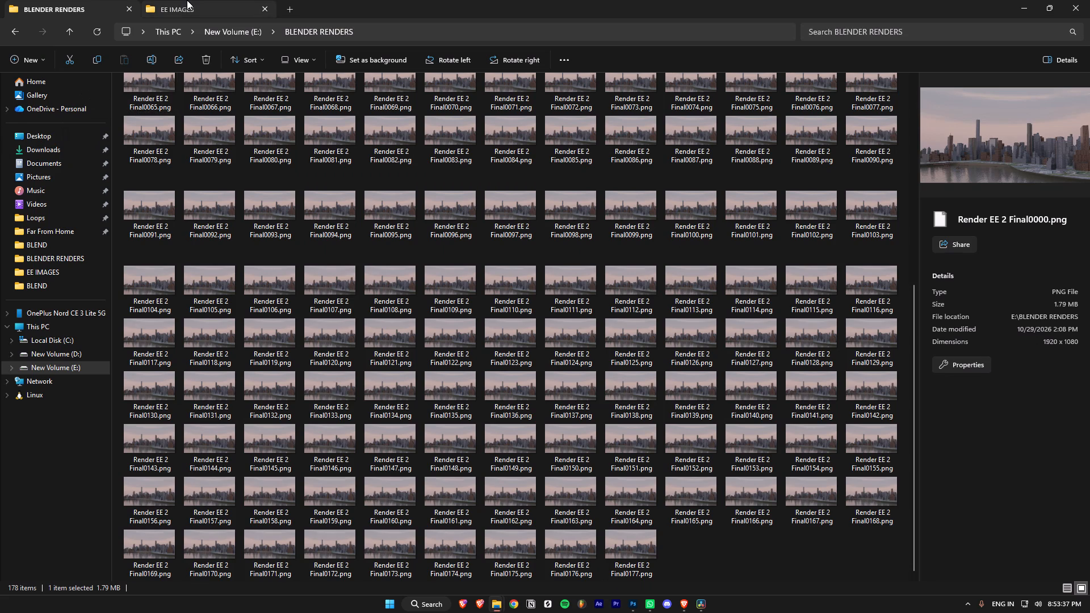
click(36, 146)
drag(148, 110, 202, 103)
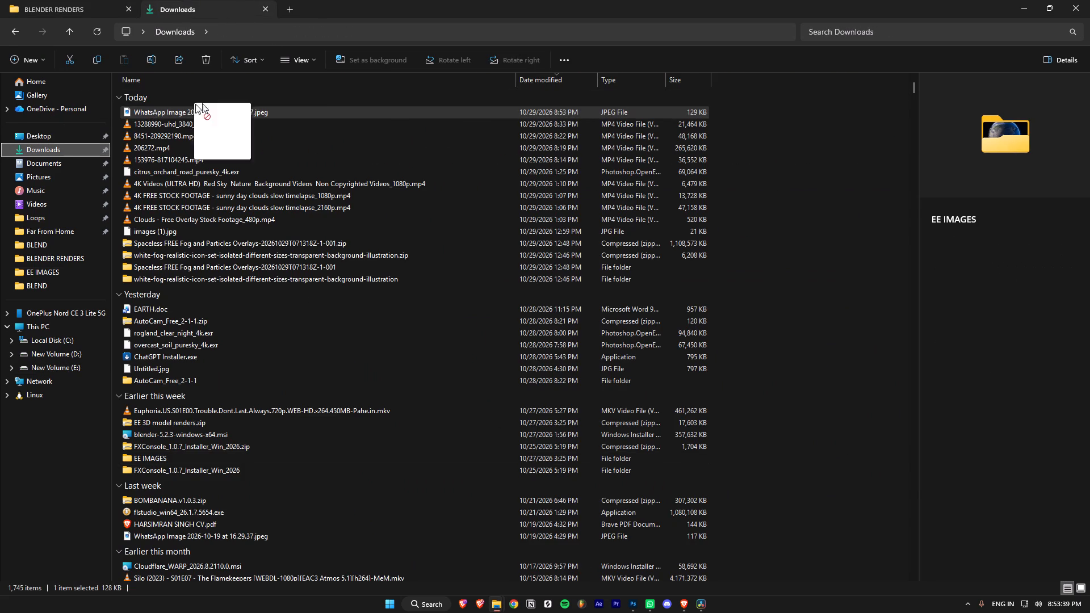
drag(202, 103, 163, 245)
key(alt+Tab)
Add the WhatsApp image to the node graph as an external matte node and place it beside the 8451 clip node.
drag(116, 235, 469, 243)
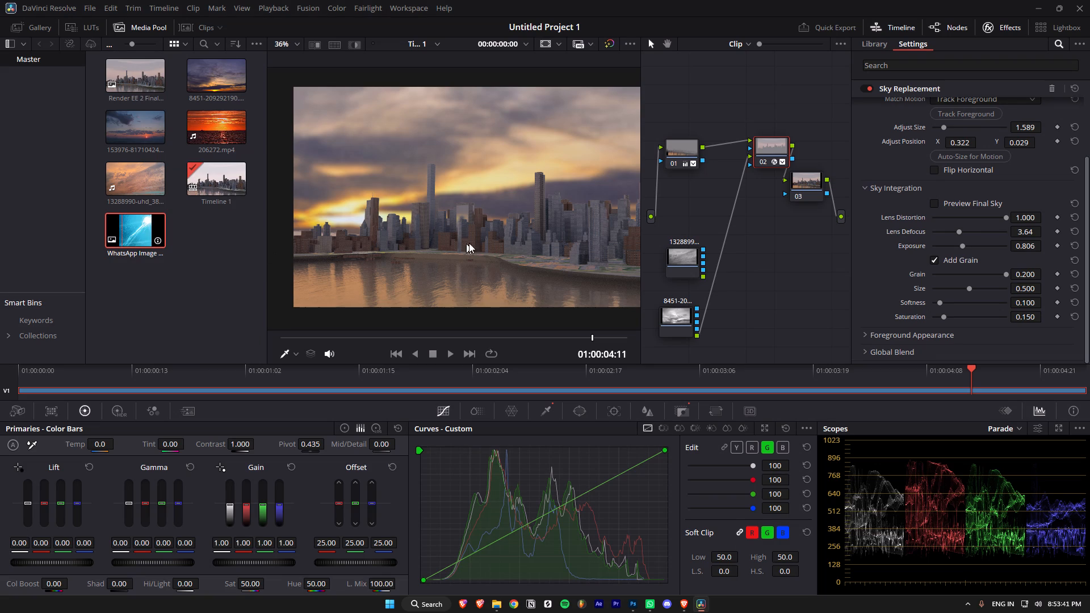
drag(469, 243, 132, 242)
drag(114, 224, 192, 219)
drag(115, 222, 778, 306)
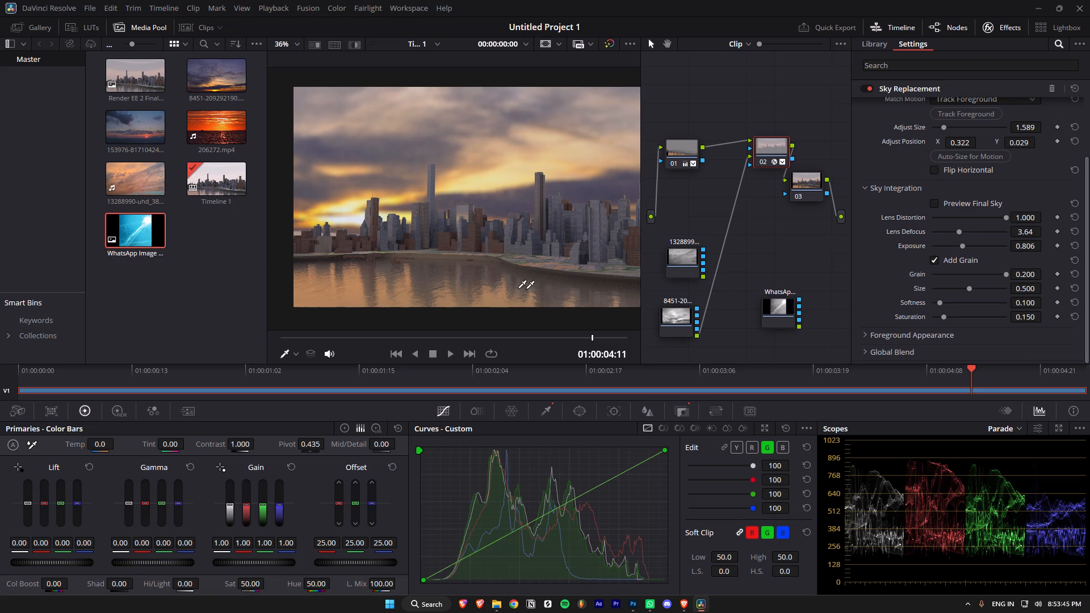
drag(771, 305, 722, 306)
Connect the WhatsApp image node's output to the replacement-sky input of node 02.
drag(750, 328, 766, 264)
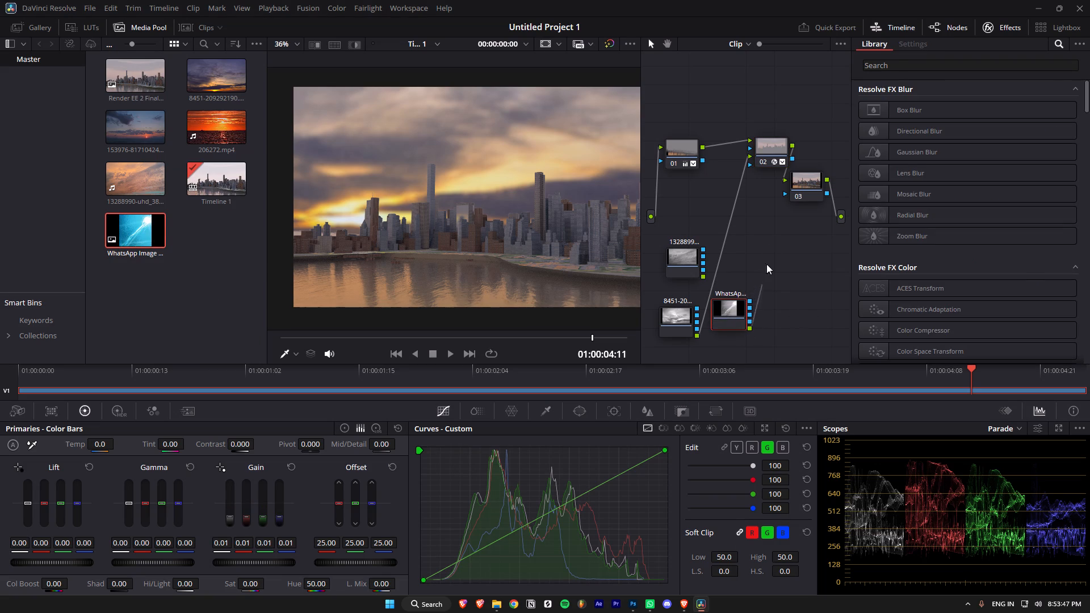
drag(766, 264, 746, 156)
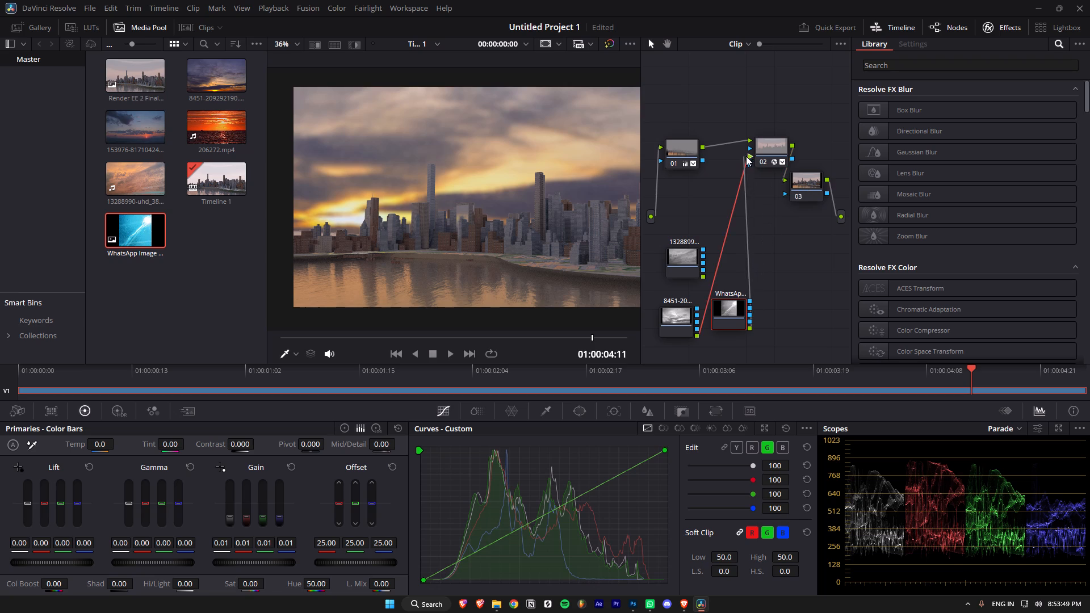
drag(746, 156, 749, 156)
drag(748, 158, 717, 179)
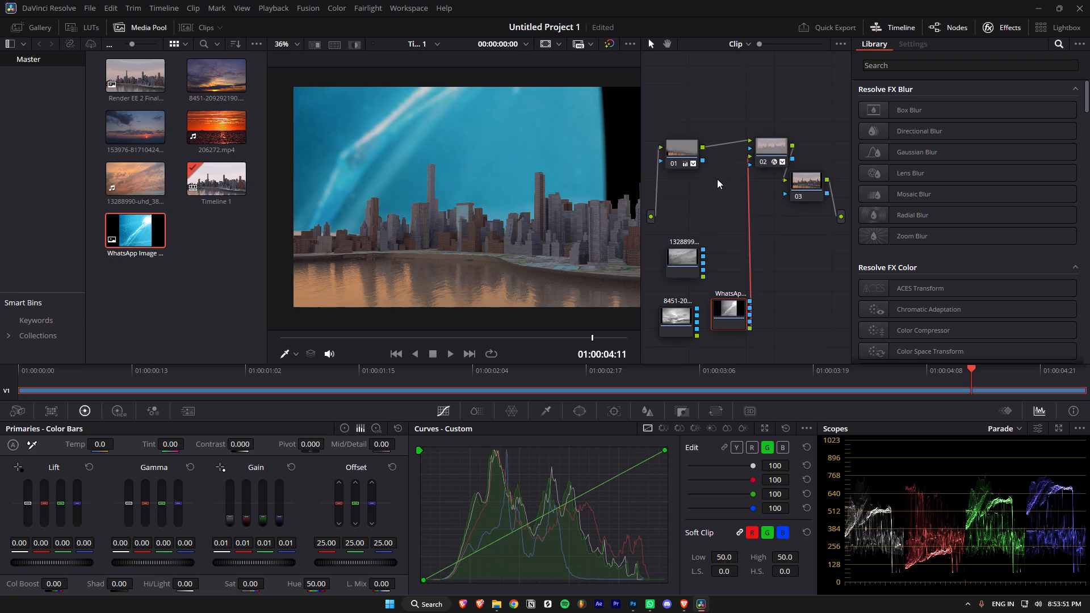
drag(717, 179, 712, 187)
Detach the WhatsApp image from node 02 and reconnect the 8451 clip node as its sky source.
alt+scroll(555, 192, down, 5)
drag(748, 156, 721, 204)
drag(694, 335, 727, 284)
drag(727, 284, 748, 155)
Connect the 1328899 clip node to node 02's sky input in place of the 8451 clip.
scroll(778, 245, down, 1)
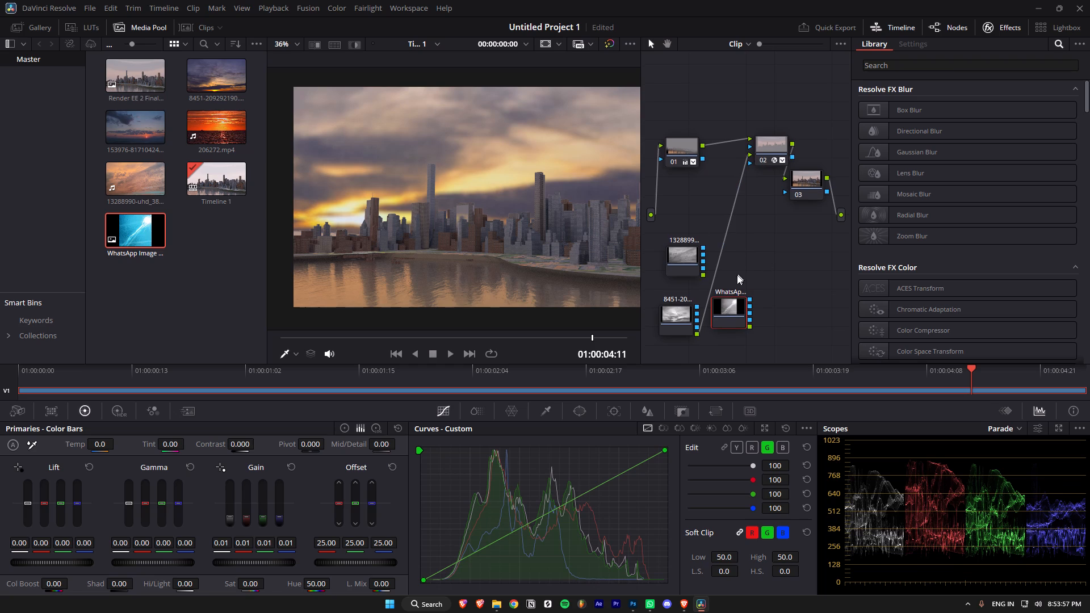
drag(702, 277, 752, 153)
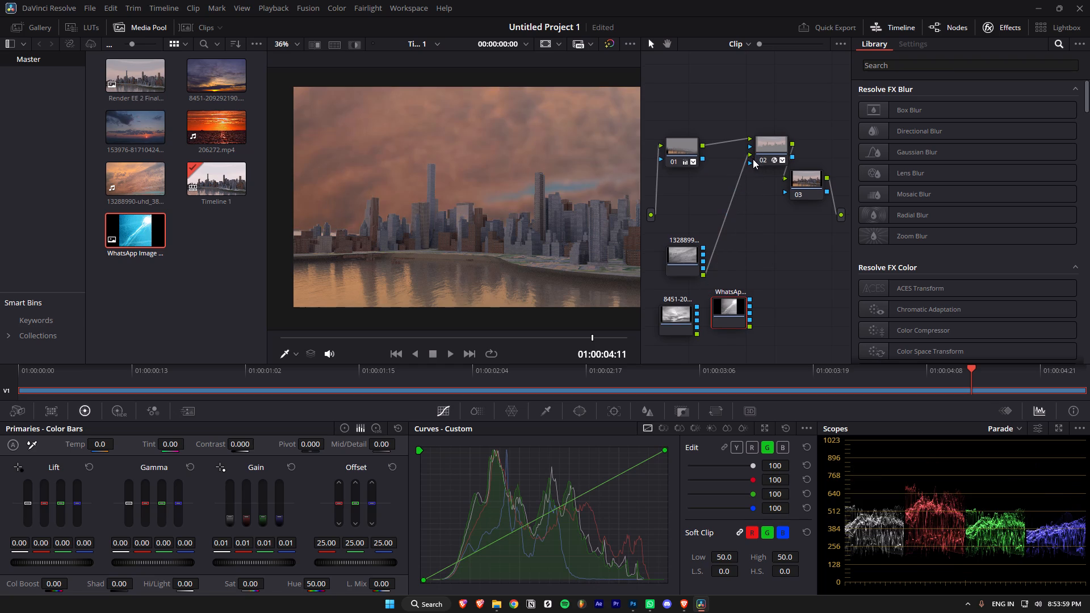
Reposition the replacement sky on node 02 to X 0.744 and Y about 0.930.
alt+scroll(509, 238, down, 6)
scroll(497, 232, down, 12)
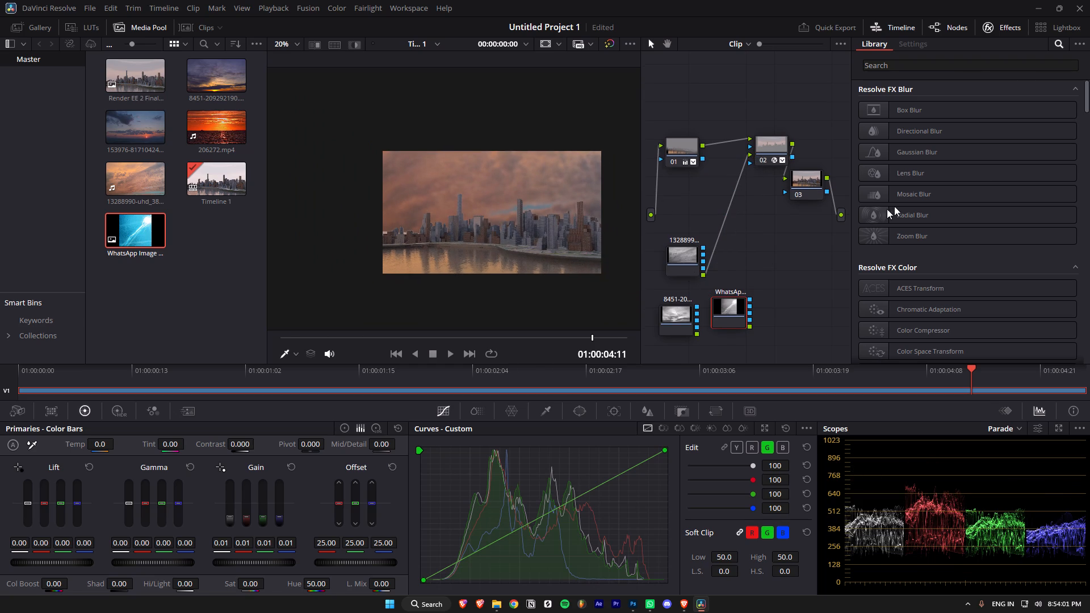
click(765, 150)
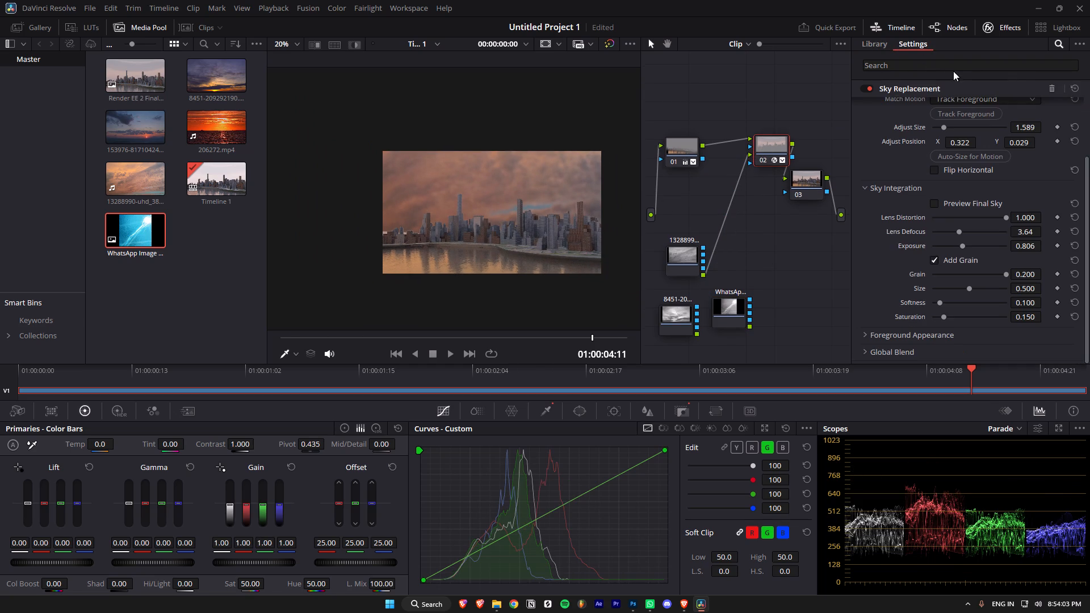
scroll(981, 173, up, 4)
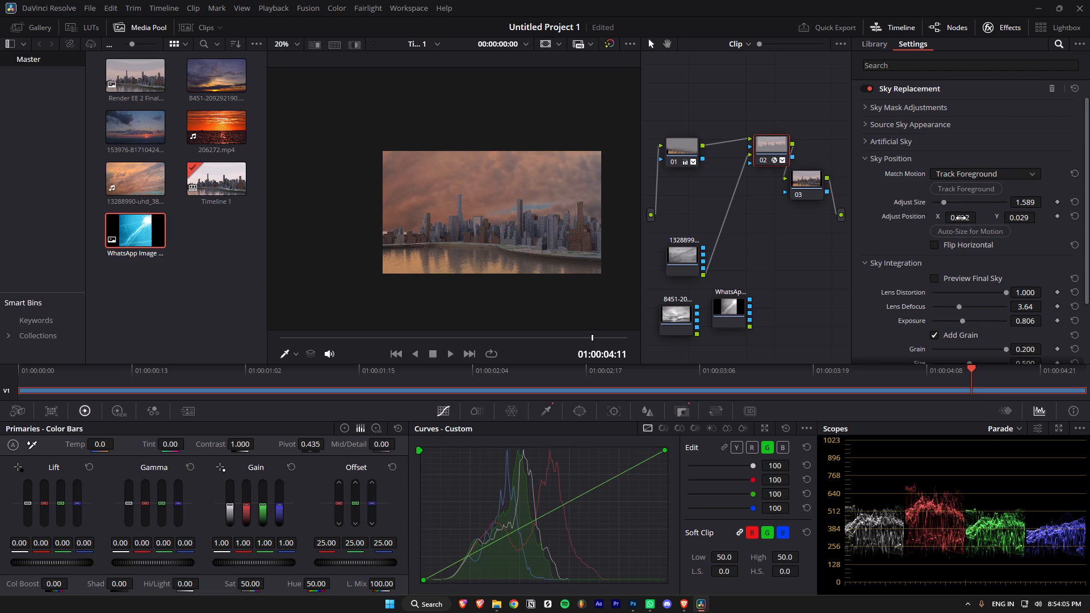
drag(964, 220, 1089, 222)
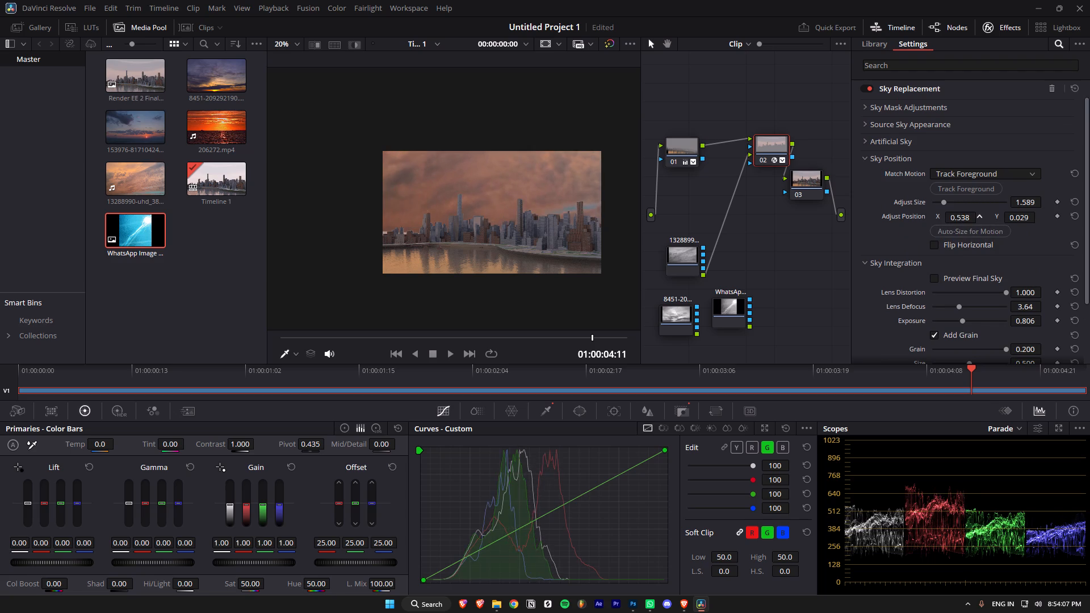
drag(1089, 222, 214, 221)
key(ctrl+z)
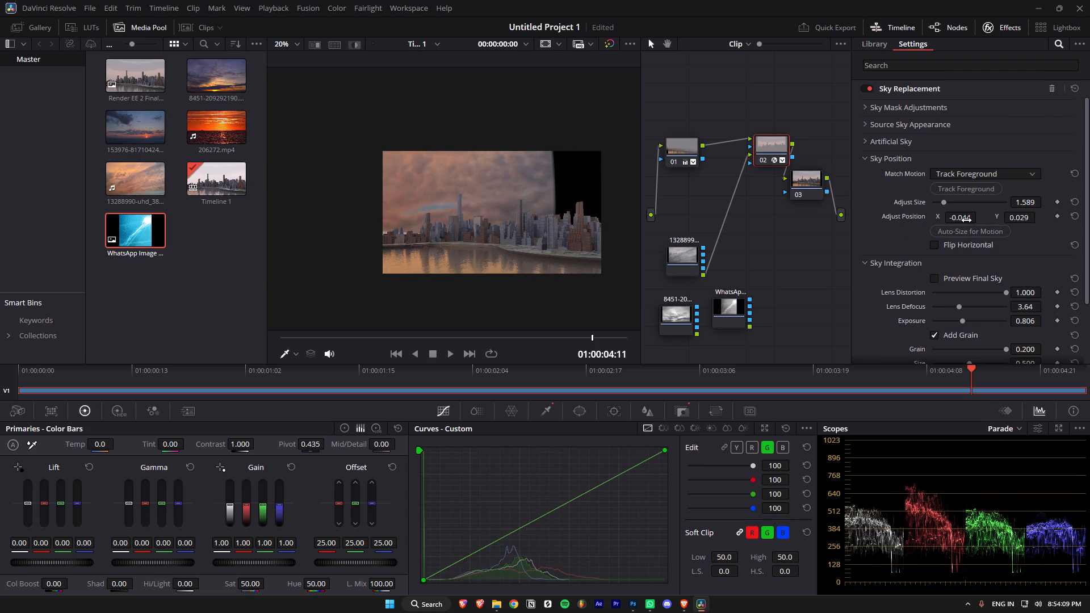
drag(1021, 219, 1004, 402)
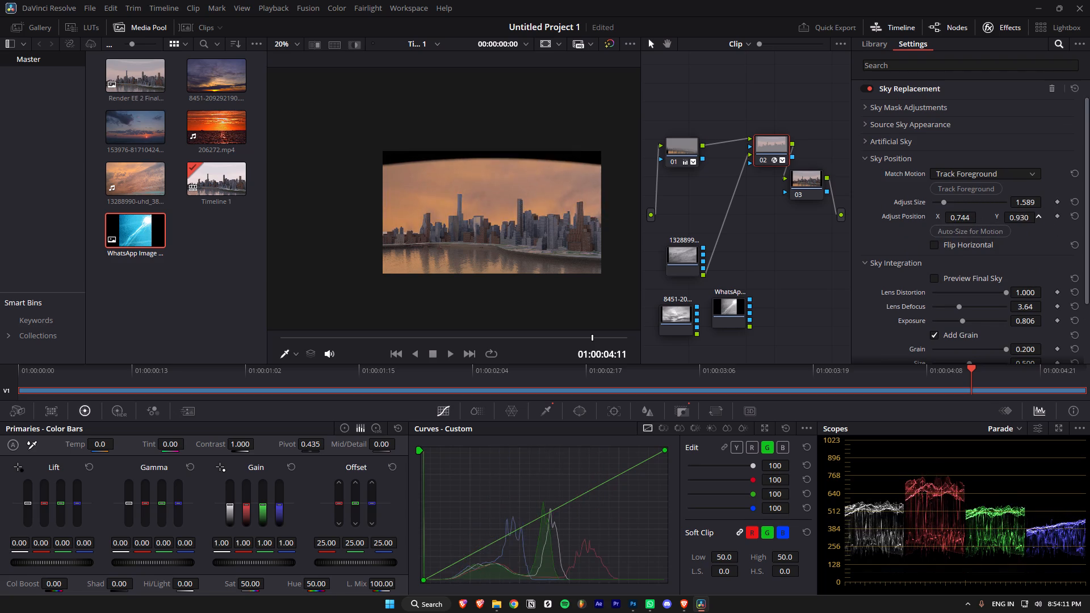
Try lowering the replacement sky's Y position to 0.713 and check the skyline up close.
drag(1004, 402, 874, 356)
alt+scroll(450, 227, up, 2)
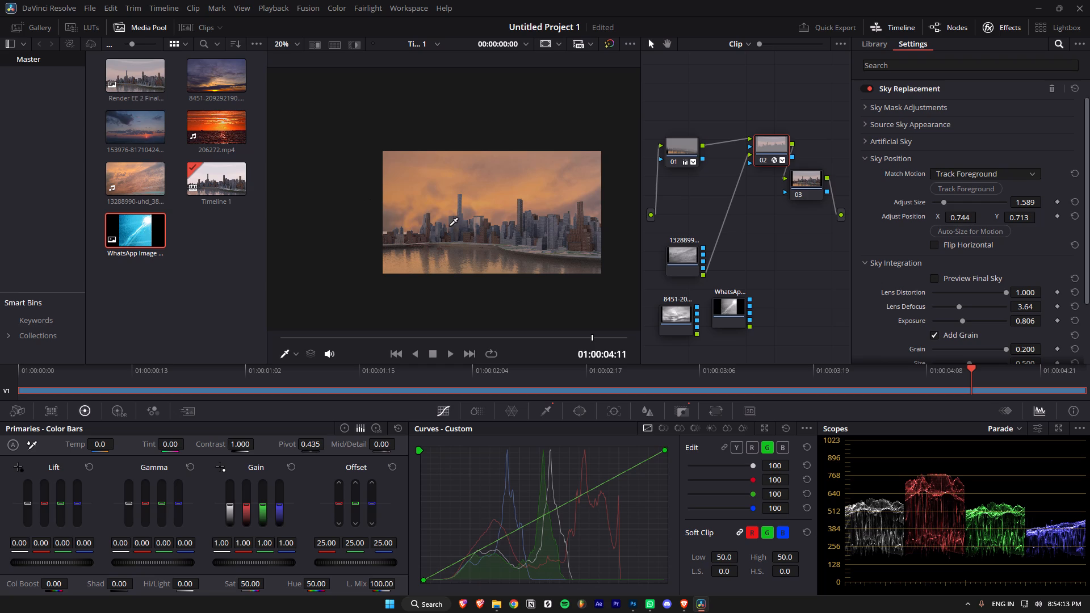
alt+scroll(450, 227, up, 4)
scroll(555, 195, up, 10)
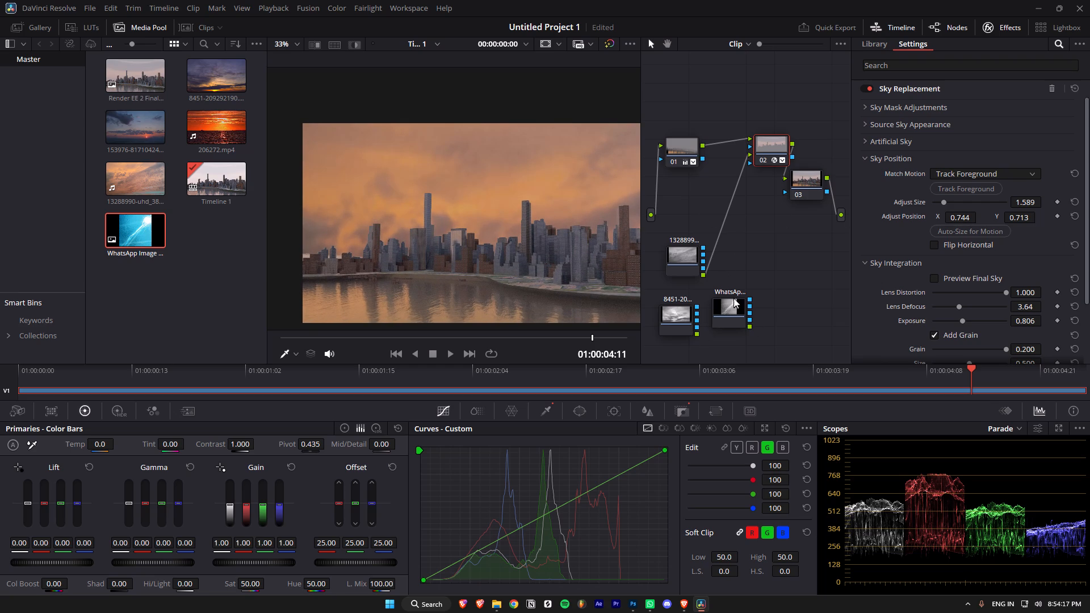
Undo the sky position changes, the switch of node 02's sky source away from the 8451-20… clip, and the added WhatsApp image node.
key(ctrl+z)
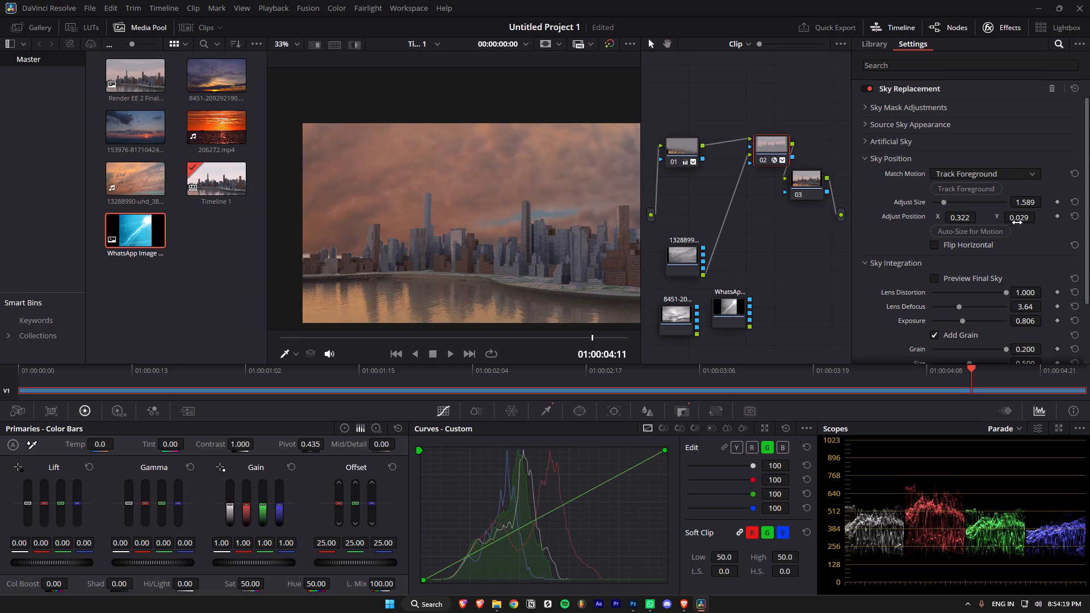
key(ctrl+z)
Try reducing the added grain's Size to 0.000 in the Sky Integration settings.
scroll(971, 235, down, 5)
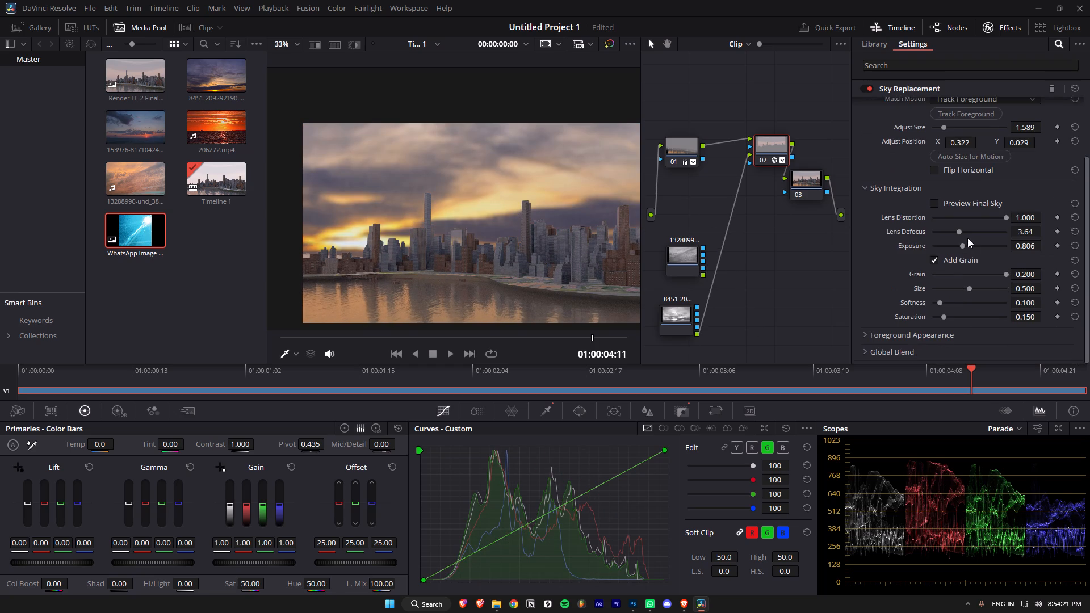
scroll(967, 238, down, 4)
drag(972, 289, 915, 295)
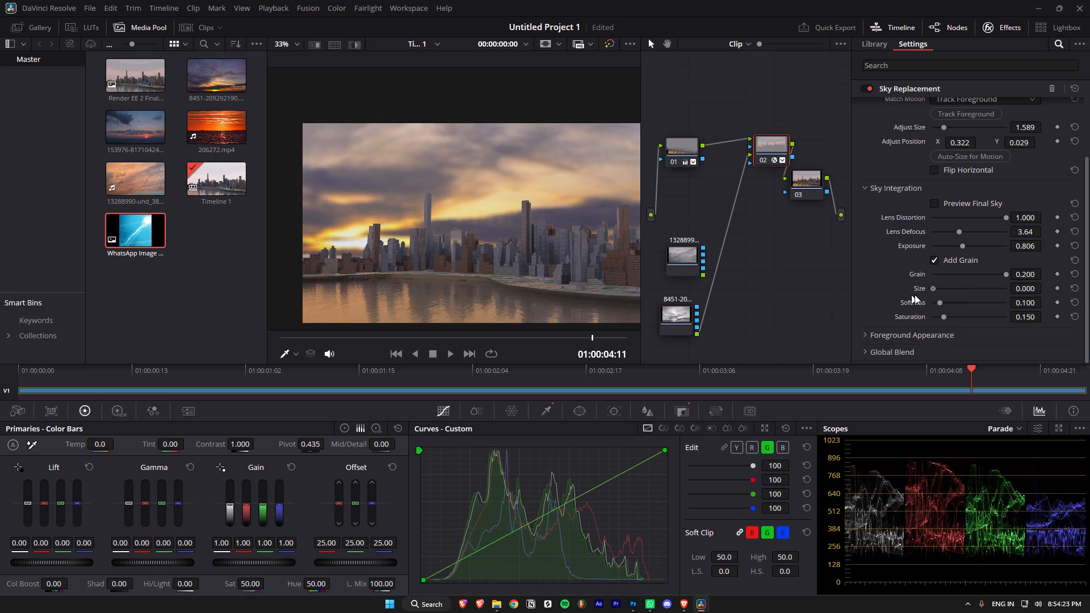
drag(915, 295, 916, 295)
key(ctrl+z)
Look through the Foreground Appearance and Artificial Sky settings of the Sky Replacement effect.
scroll(957, 291, down, 2)
click(867, 334)
scroll(885, 326, down, 5)
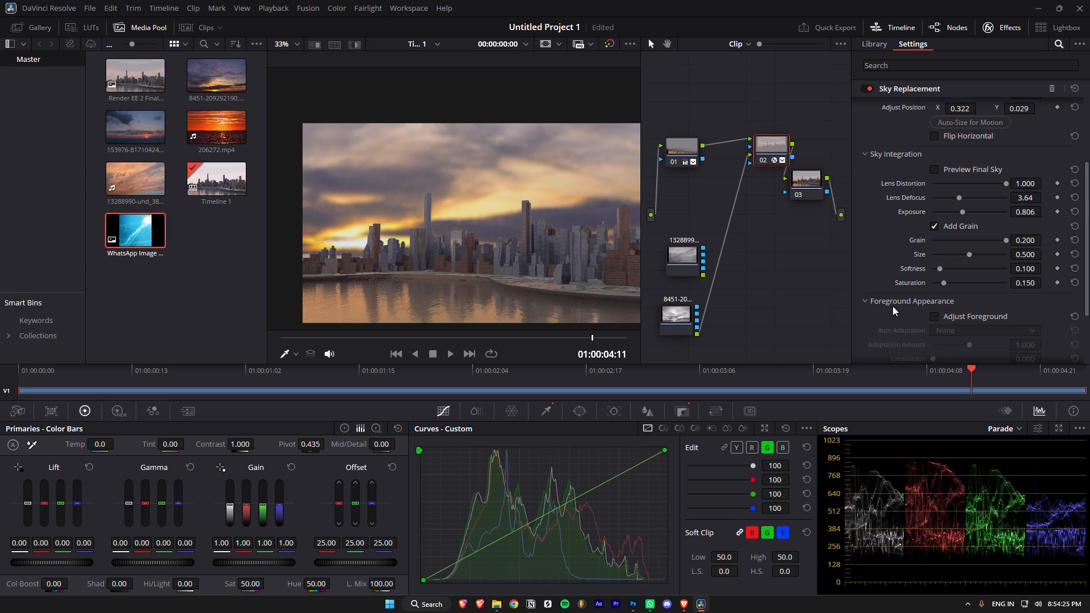
scroll(941, 272, down, 4)
click(943, 232)
click(939, 234)
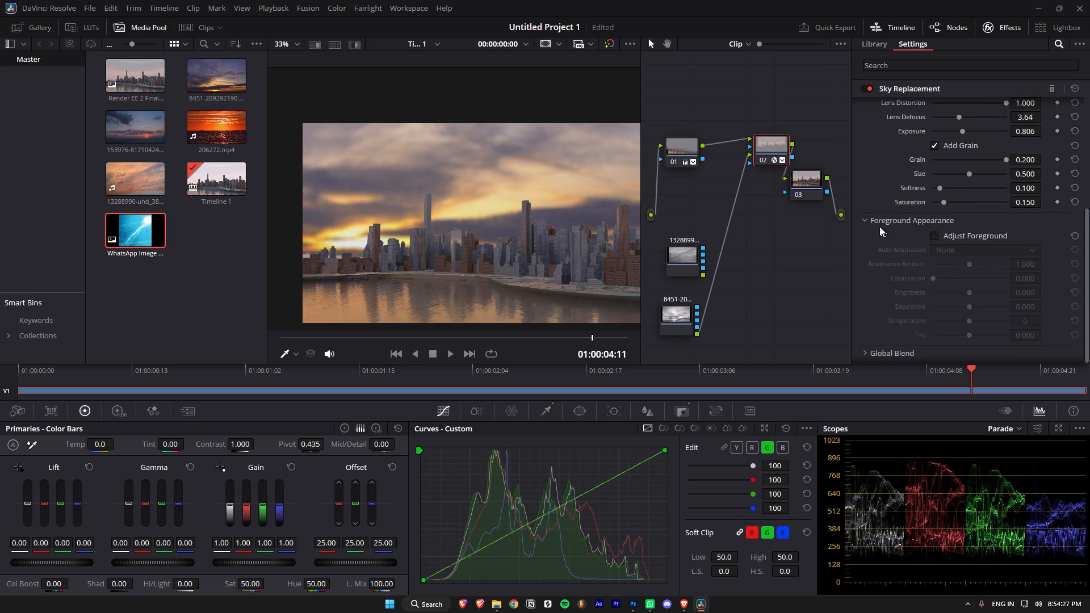
click(860, 219)
scroll(886, 221, up, 6)
click(870, 144)
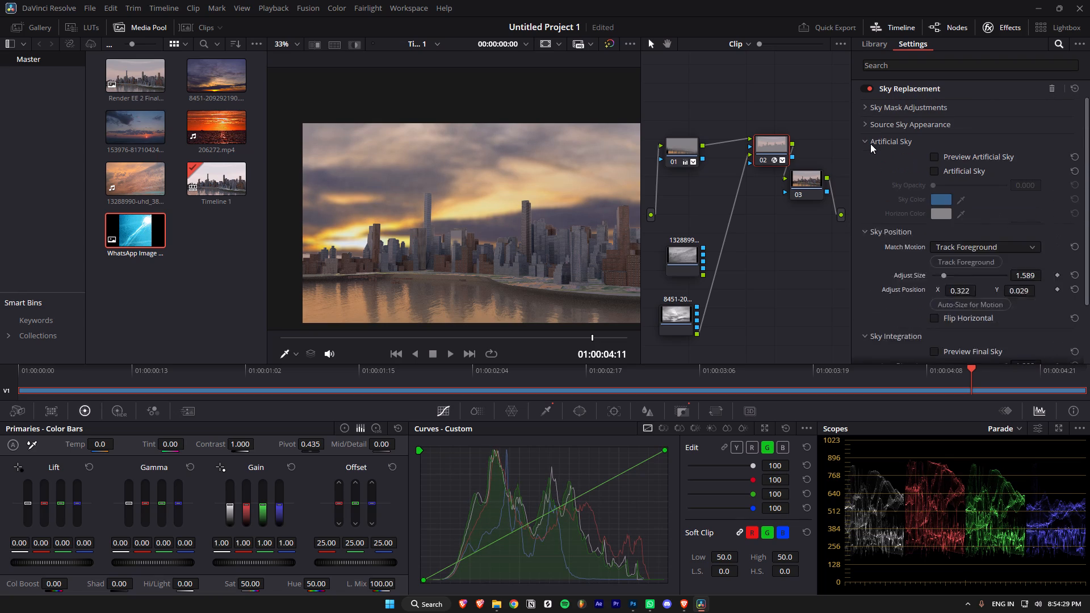
scroll(903, 213, down, 4)
scroll(902, 215, up, 7)
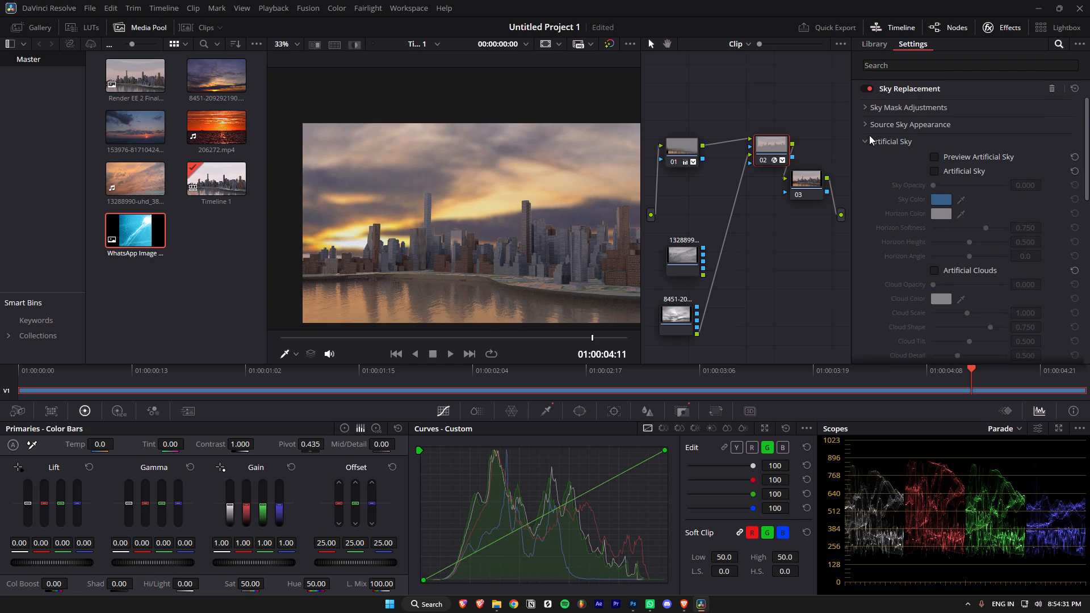
click(863, 142)
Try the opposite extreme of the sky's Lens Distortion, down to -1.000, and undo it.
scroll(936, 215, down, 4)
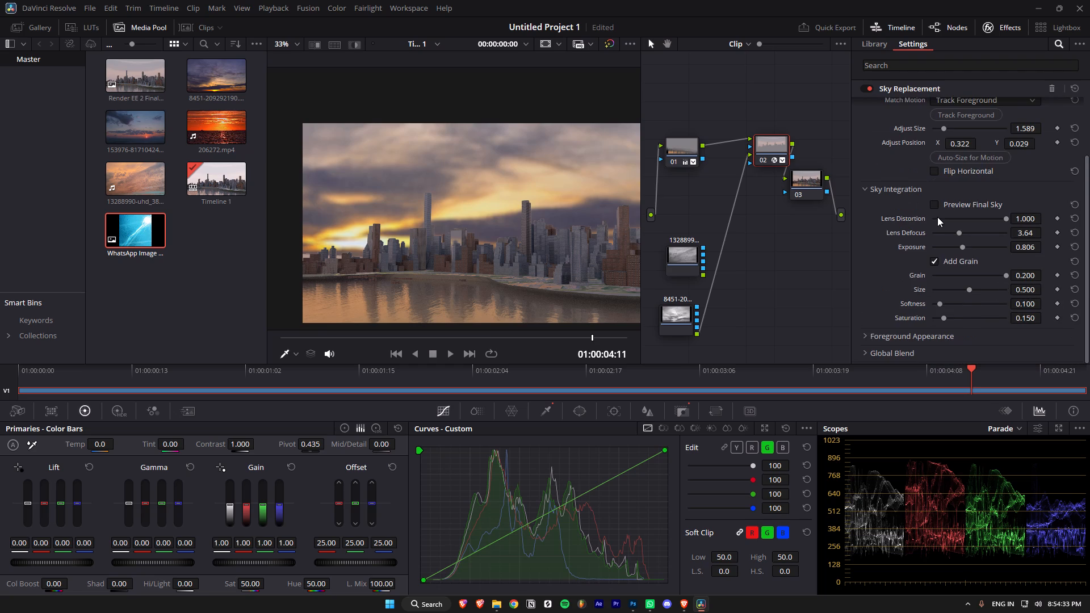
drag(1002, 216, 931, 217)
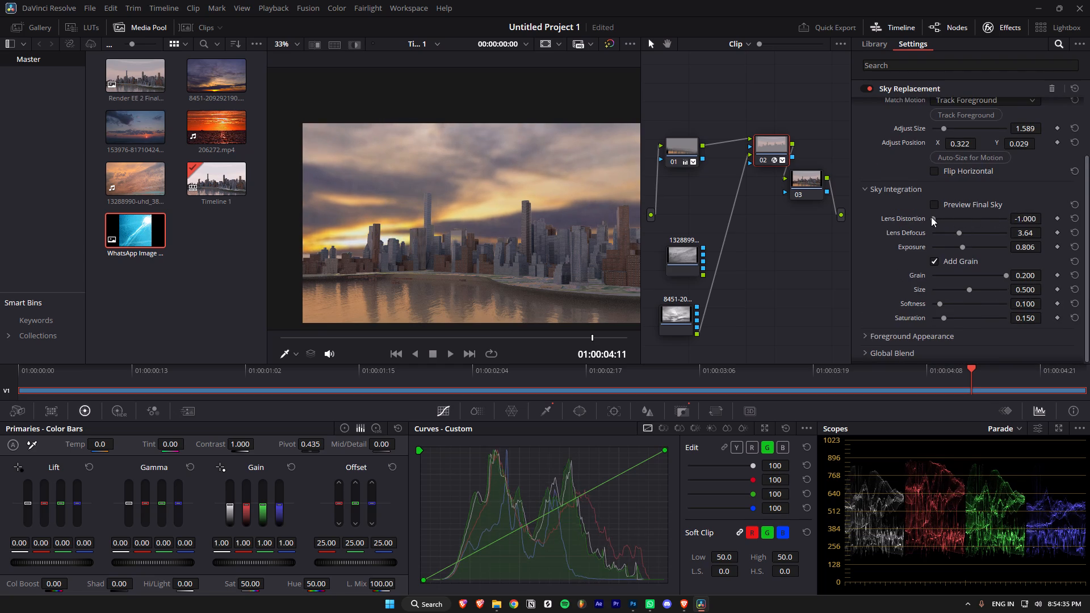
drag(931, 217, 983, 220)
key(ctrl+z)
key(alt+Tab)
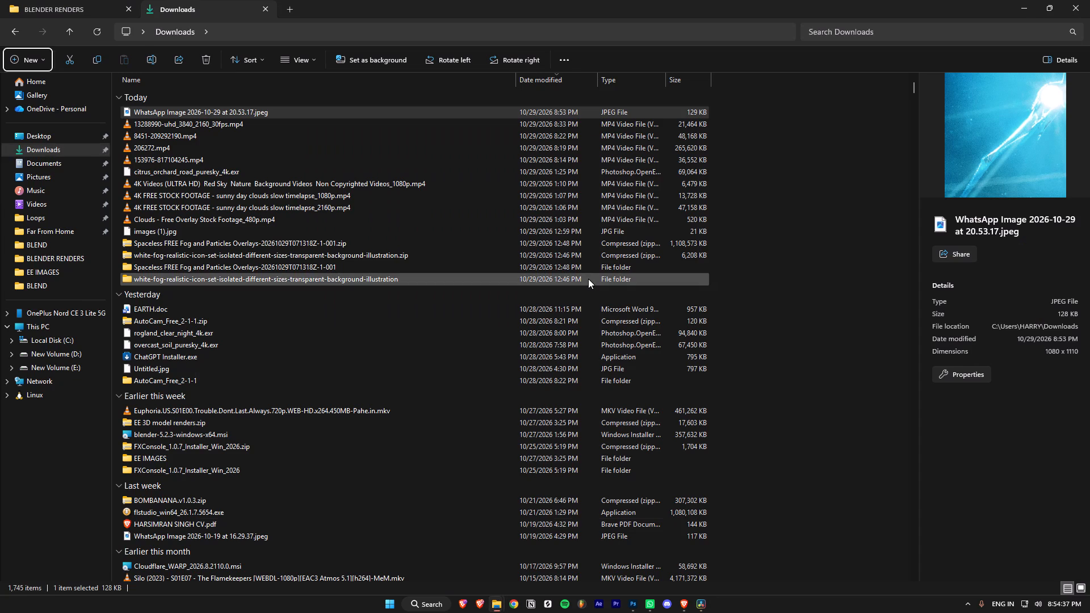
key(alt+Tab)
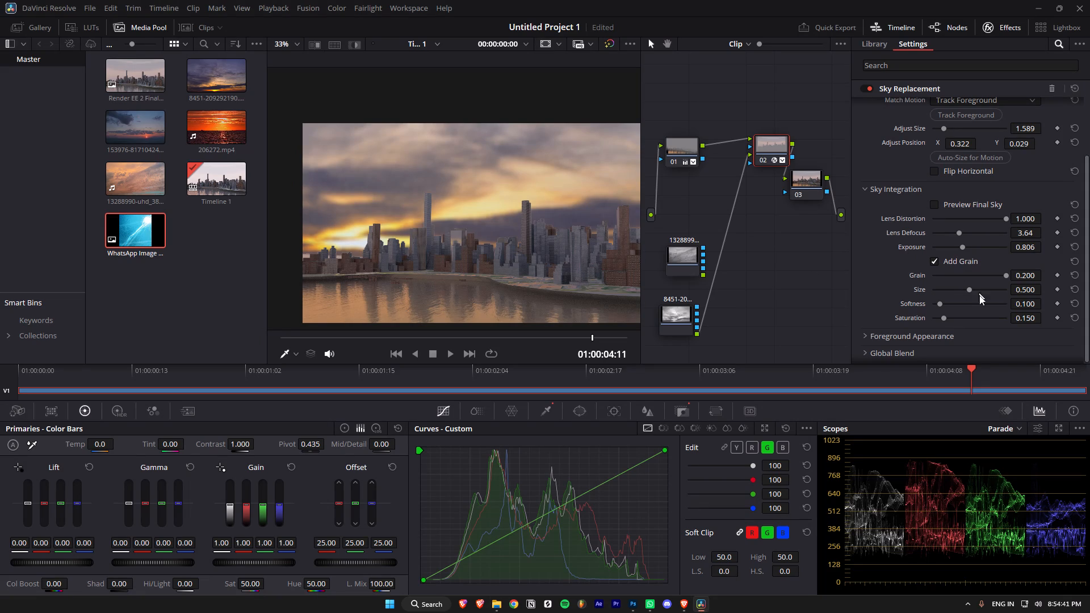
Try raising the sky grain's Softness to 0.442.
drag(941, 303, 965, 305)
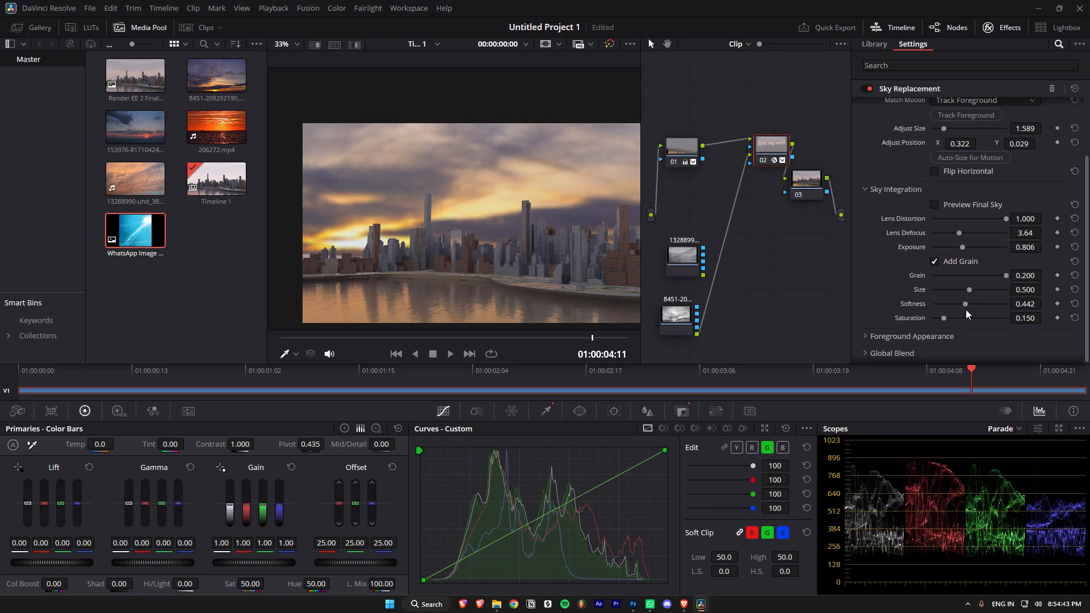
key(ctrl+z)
Lower the sky's Grain amount, and undo the grain adjustments back through the enabling of Add Grain.
scroll(962, 308, down, 3)
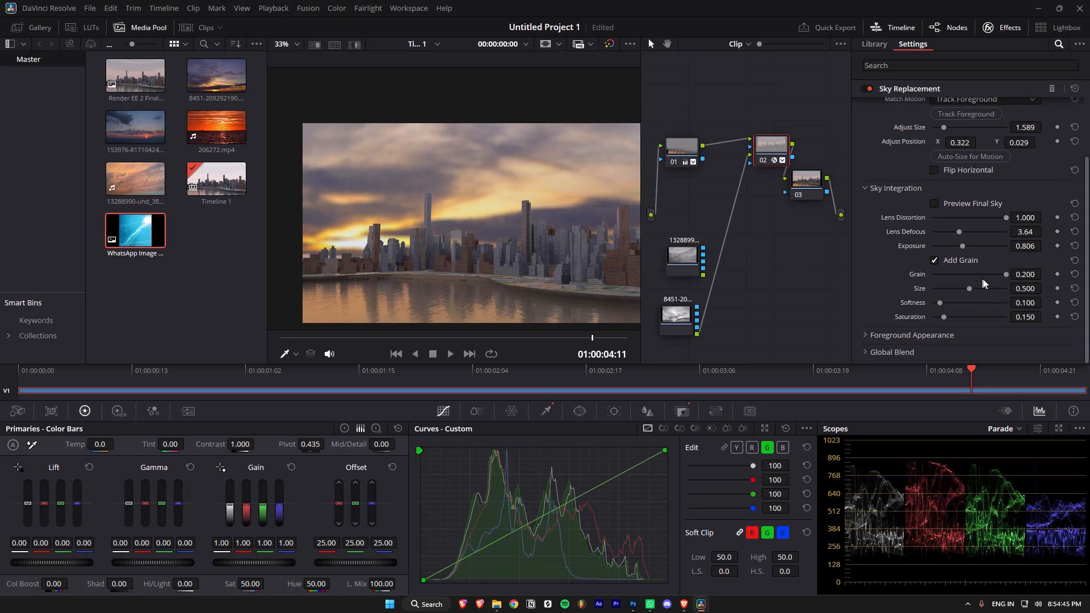
drag(1003, 273, 958, 271)
key(ctrl+z)
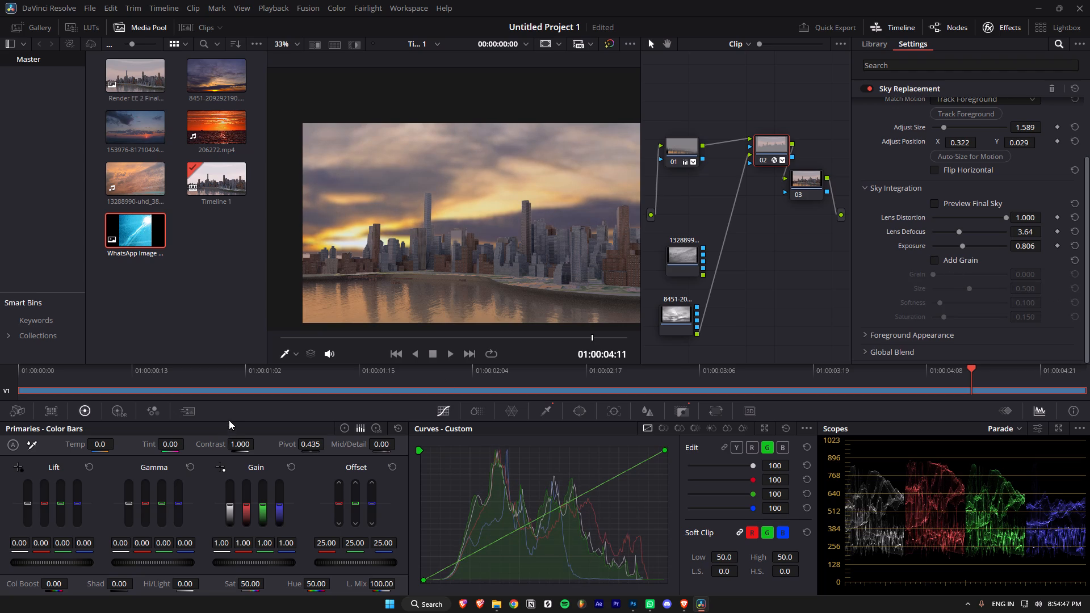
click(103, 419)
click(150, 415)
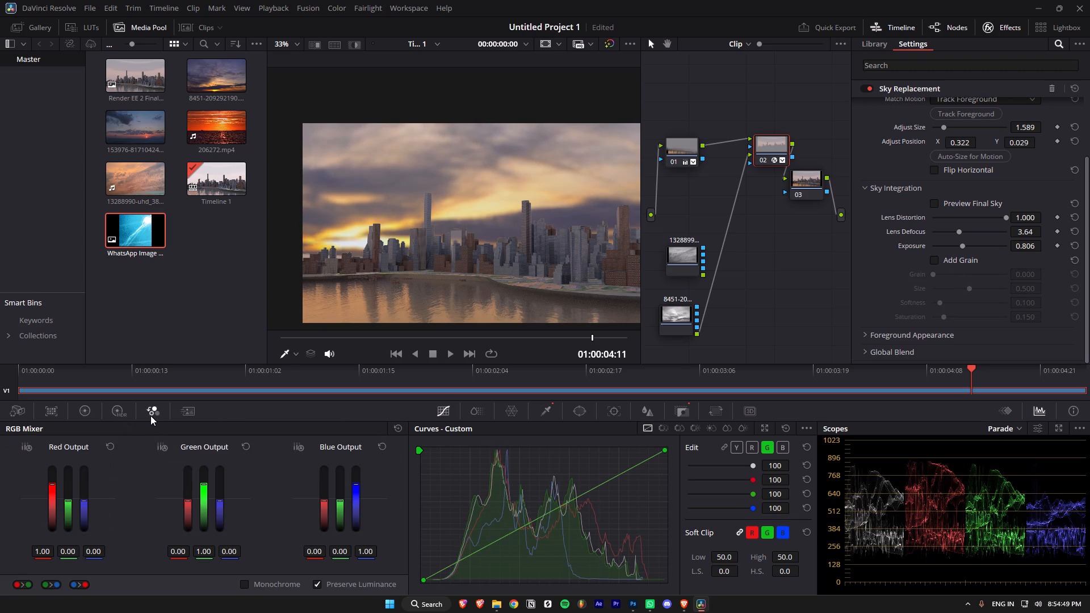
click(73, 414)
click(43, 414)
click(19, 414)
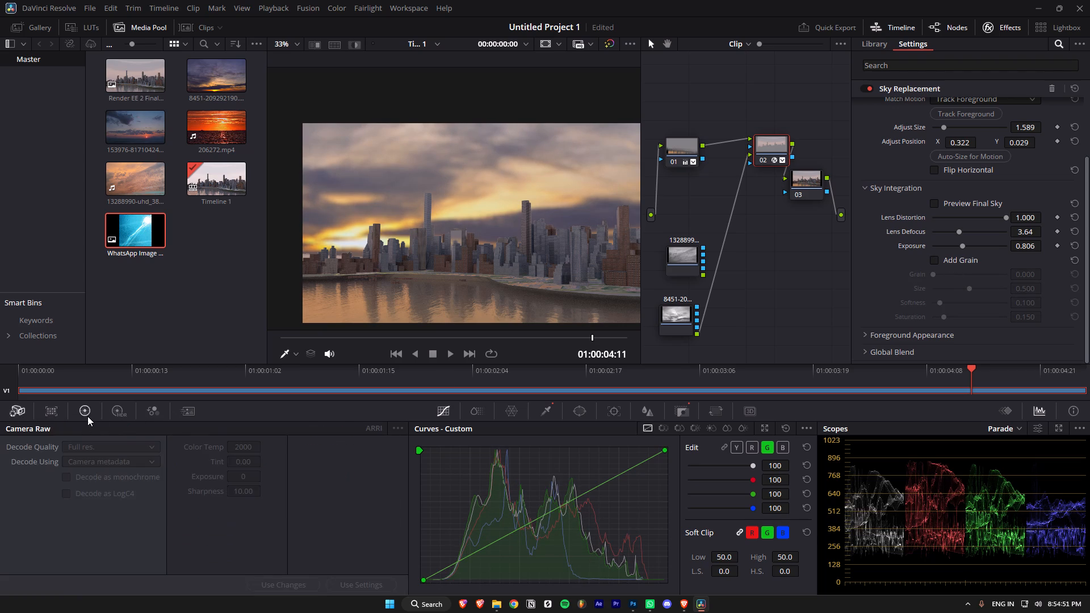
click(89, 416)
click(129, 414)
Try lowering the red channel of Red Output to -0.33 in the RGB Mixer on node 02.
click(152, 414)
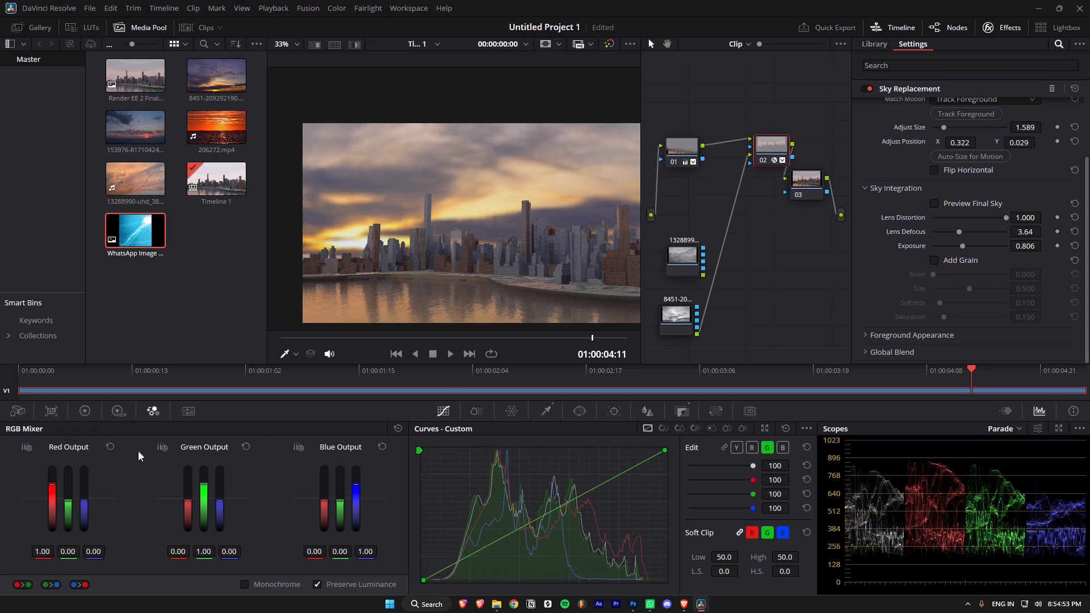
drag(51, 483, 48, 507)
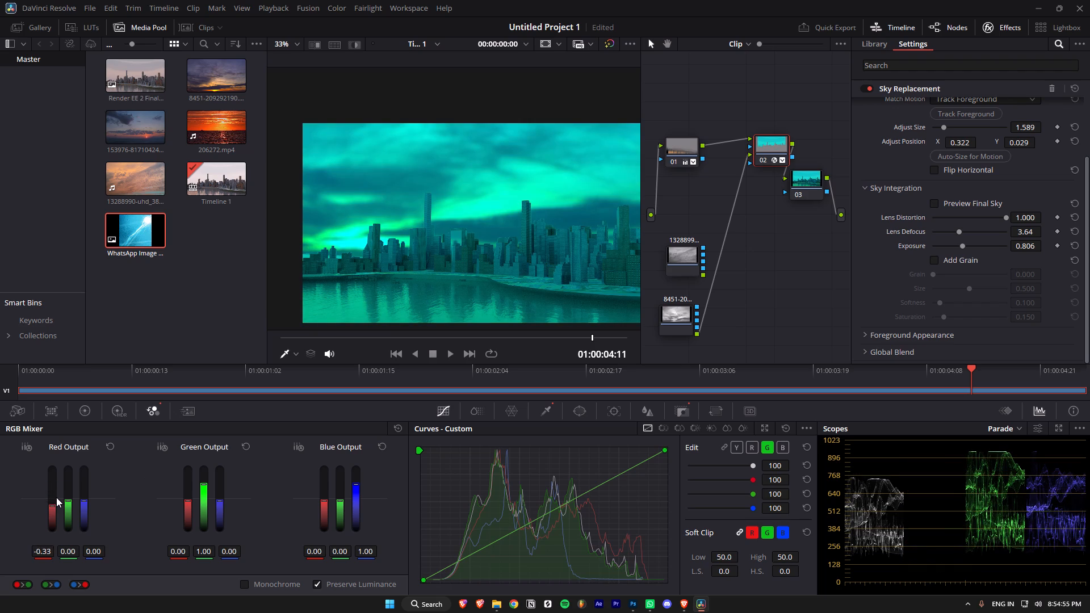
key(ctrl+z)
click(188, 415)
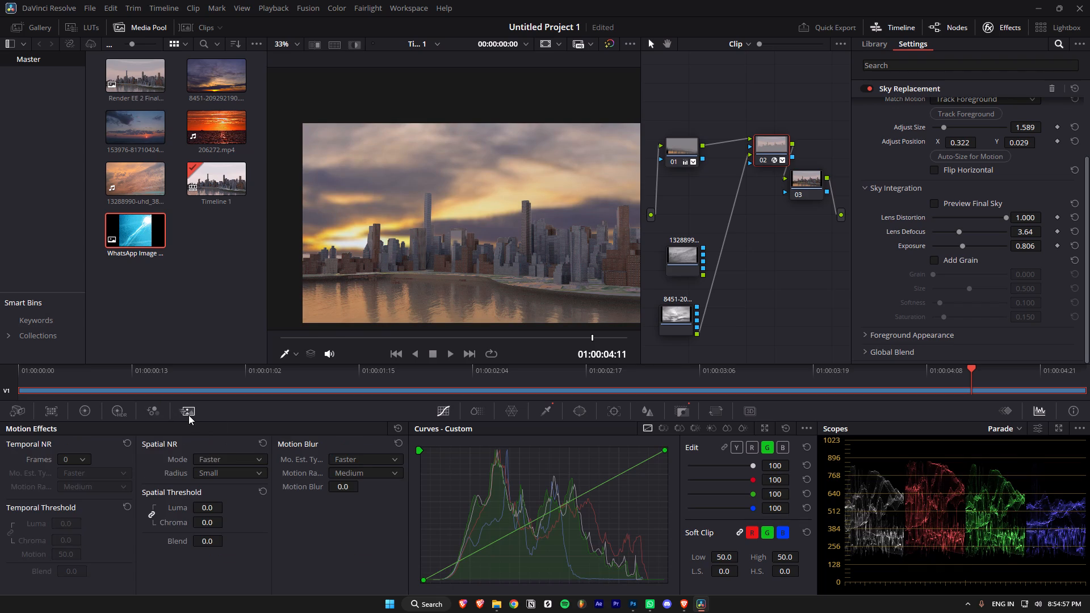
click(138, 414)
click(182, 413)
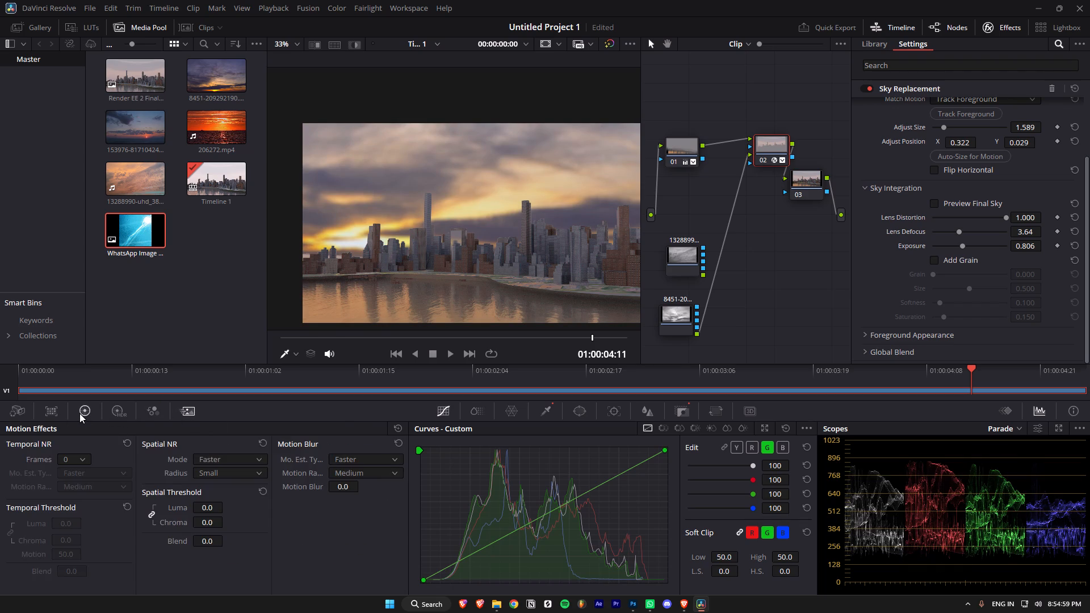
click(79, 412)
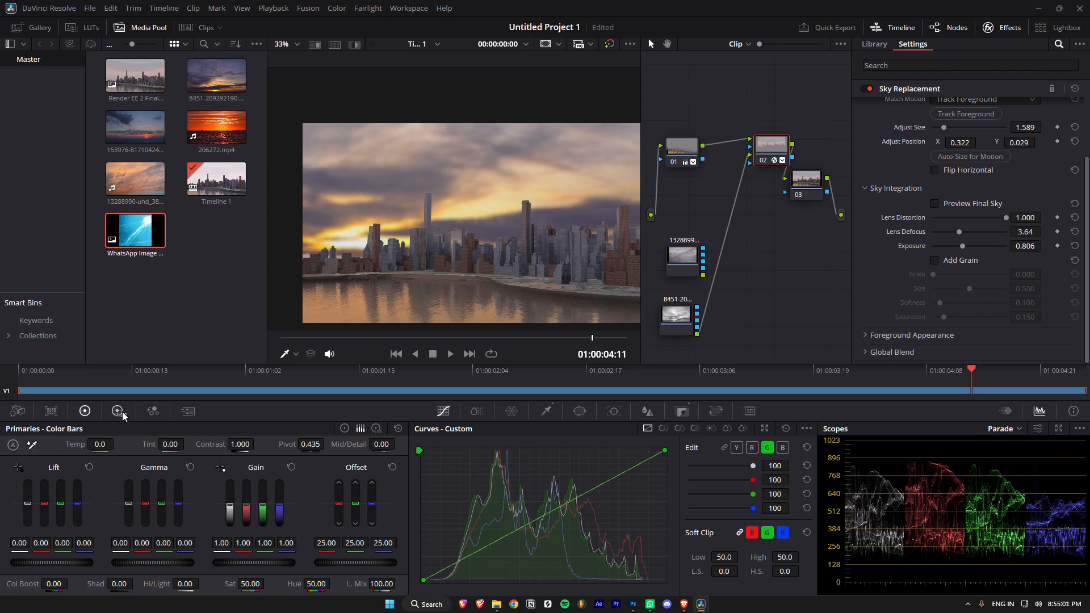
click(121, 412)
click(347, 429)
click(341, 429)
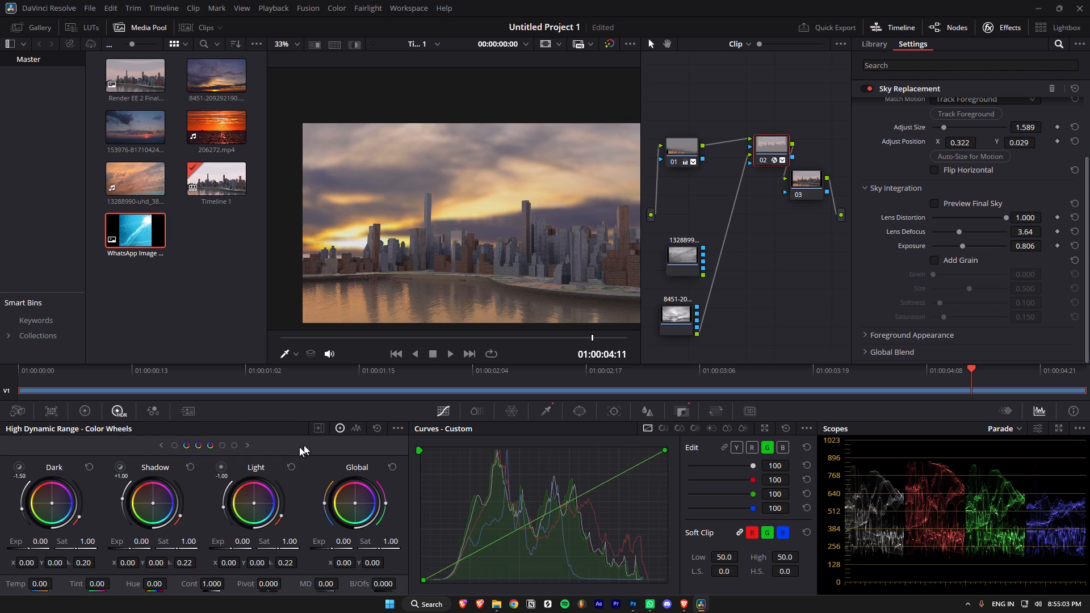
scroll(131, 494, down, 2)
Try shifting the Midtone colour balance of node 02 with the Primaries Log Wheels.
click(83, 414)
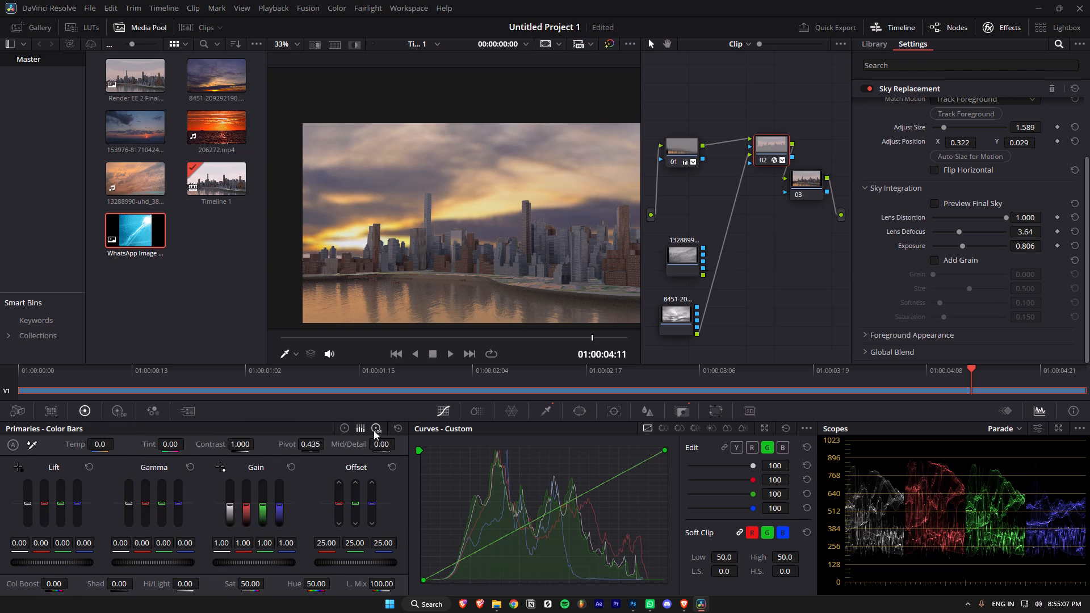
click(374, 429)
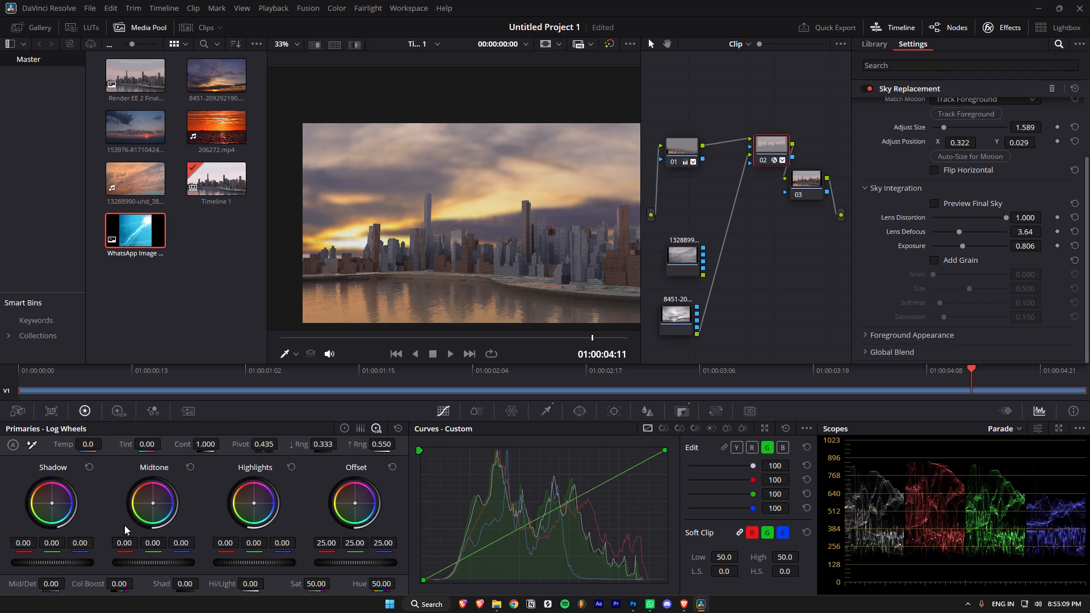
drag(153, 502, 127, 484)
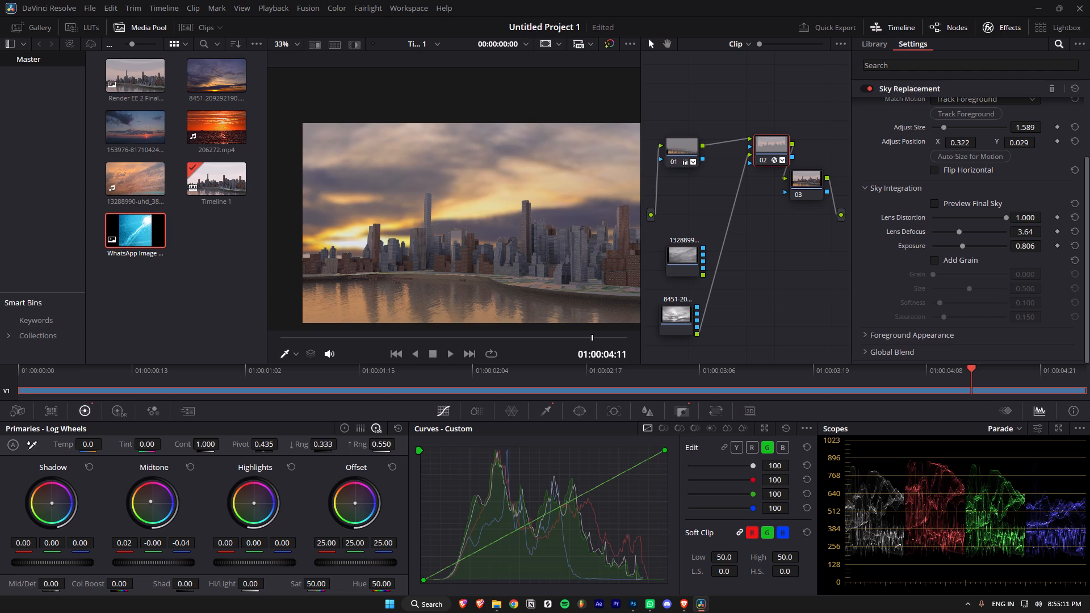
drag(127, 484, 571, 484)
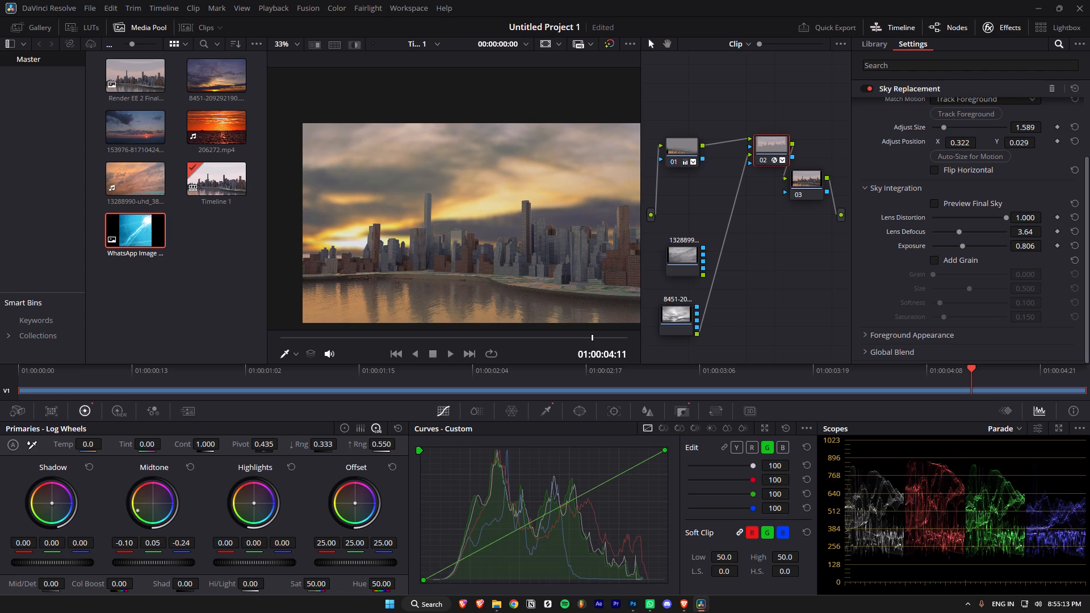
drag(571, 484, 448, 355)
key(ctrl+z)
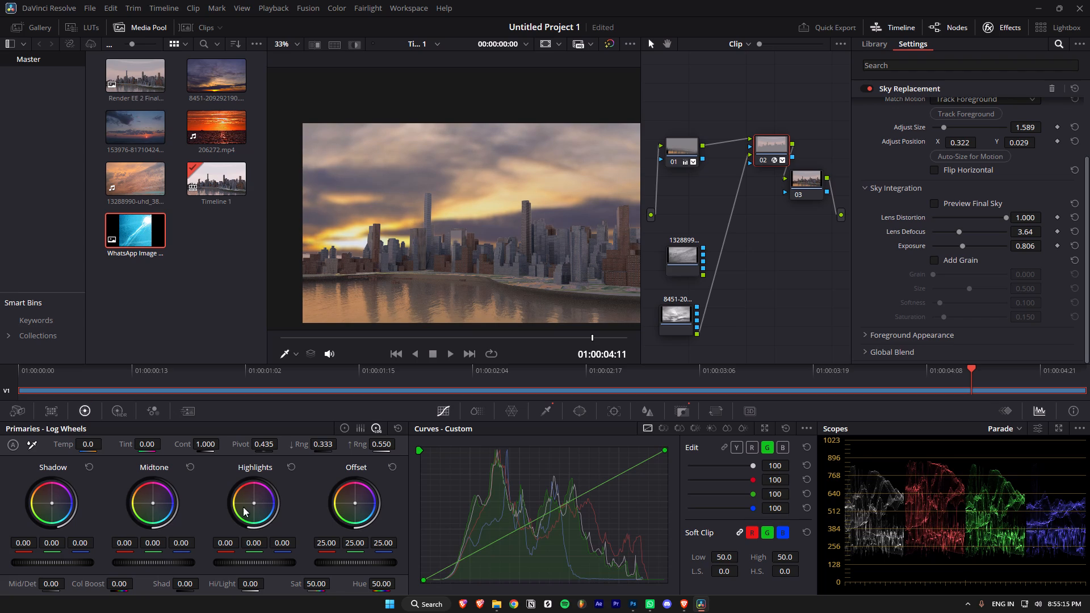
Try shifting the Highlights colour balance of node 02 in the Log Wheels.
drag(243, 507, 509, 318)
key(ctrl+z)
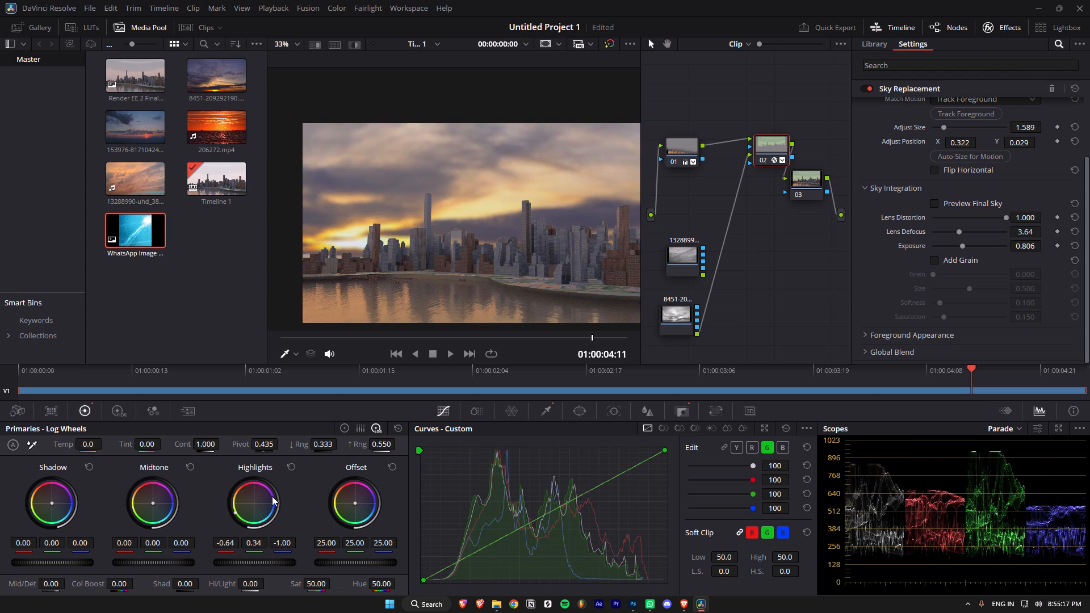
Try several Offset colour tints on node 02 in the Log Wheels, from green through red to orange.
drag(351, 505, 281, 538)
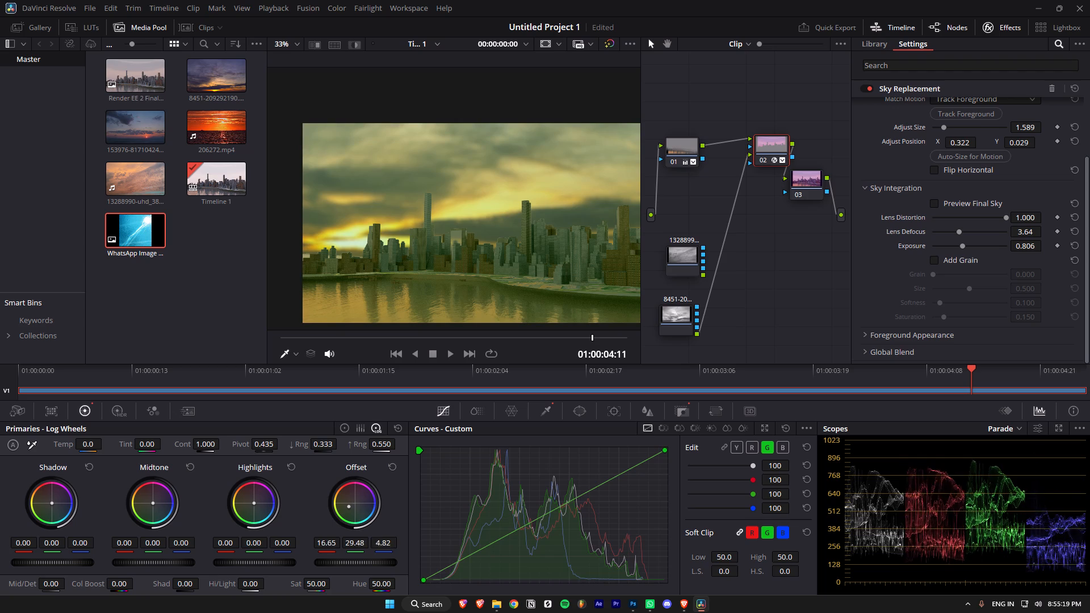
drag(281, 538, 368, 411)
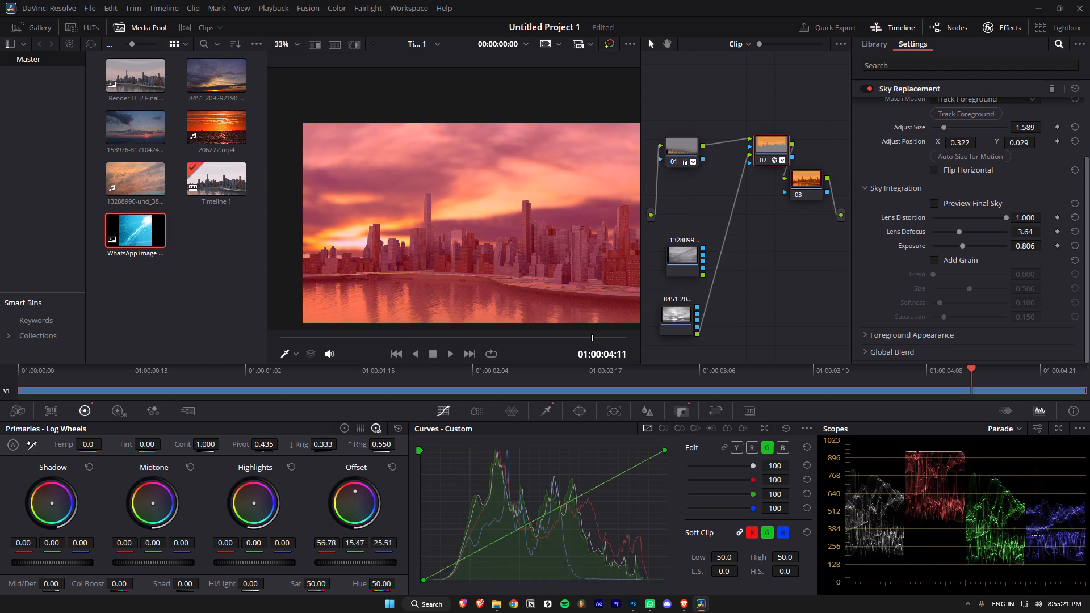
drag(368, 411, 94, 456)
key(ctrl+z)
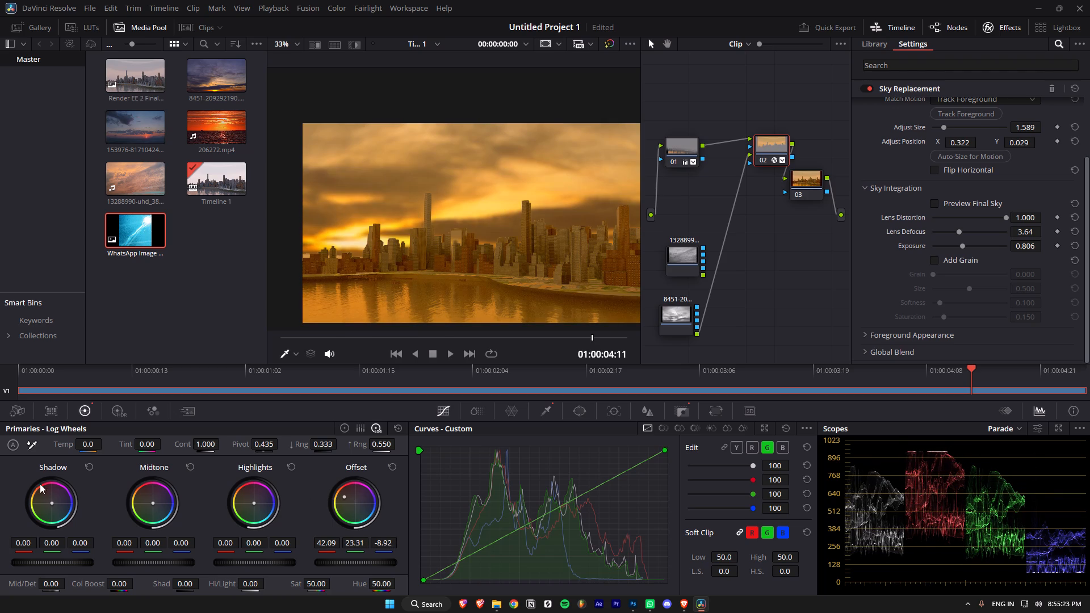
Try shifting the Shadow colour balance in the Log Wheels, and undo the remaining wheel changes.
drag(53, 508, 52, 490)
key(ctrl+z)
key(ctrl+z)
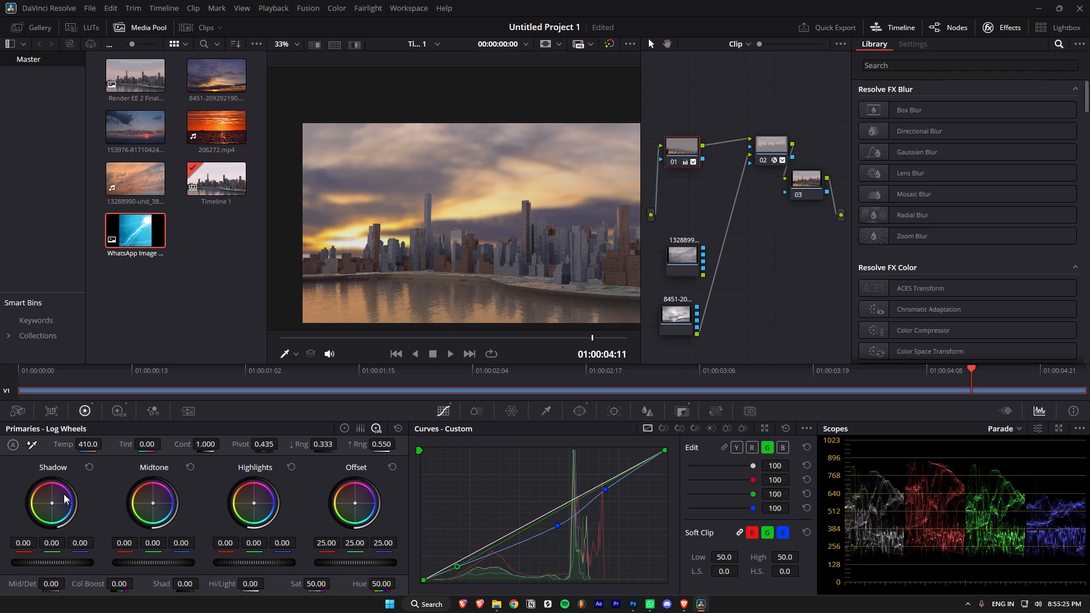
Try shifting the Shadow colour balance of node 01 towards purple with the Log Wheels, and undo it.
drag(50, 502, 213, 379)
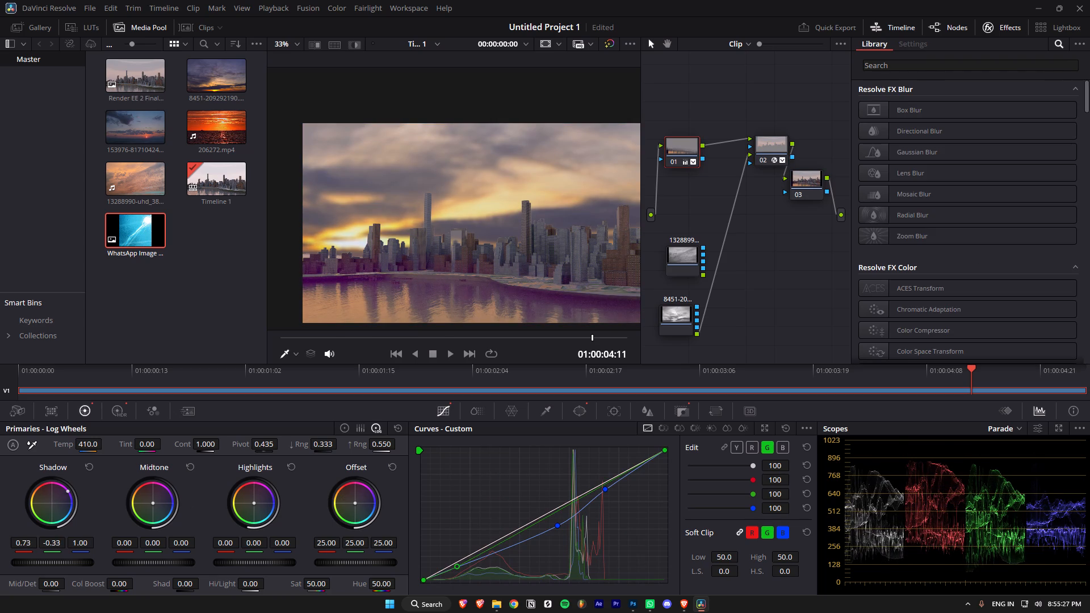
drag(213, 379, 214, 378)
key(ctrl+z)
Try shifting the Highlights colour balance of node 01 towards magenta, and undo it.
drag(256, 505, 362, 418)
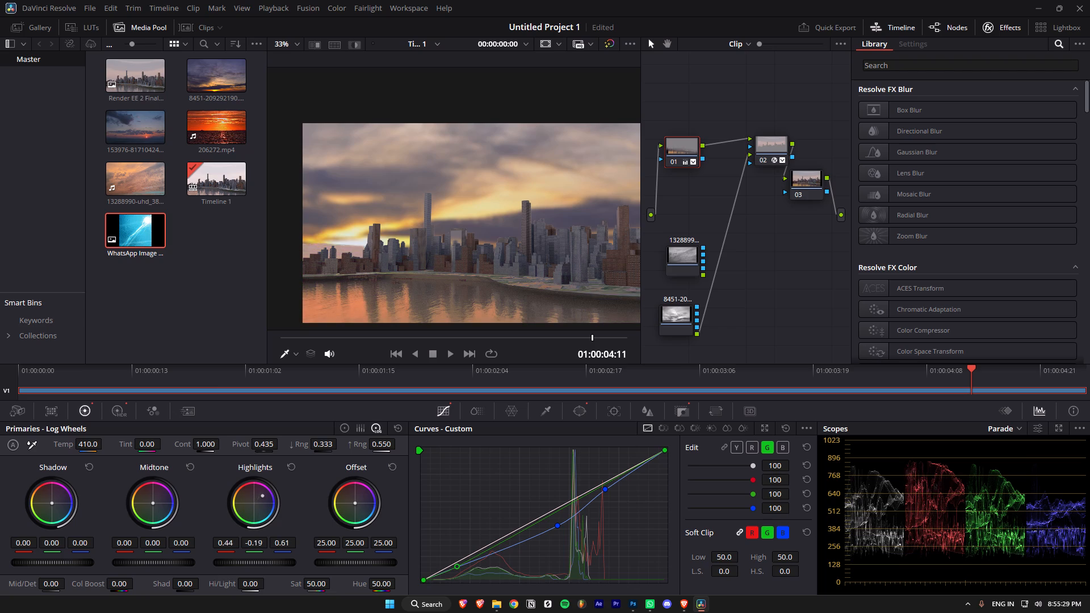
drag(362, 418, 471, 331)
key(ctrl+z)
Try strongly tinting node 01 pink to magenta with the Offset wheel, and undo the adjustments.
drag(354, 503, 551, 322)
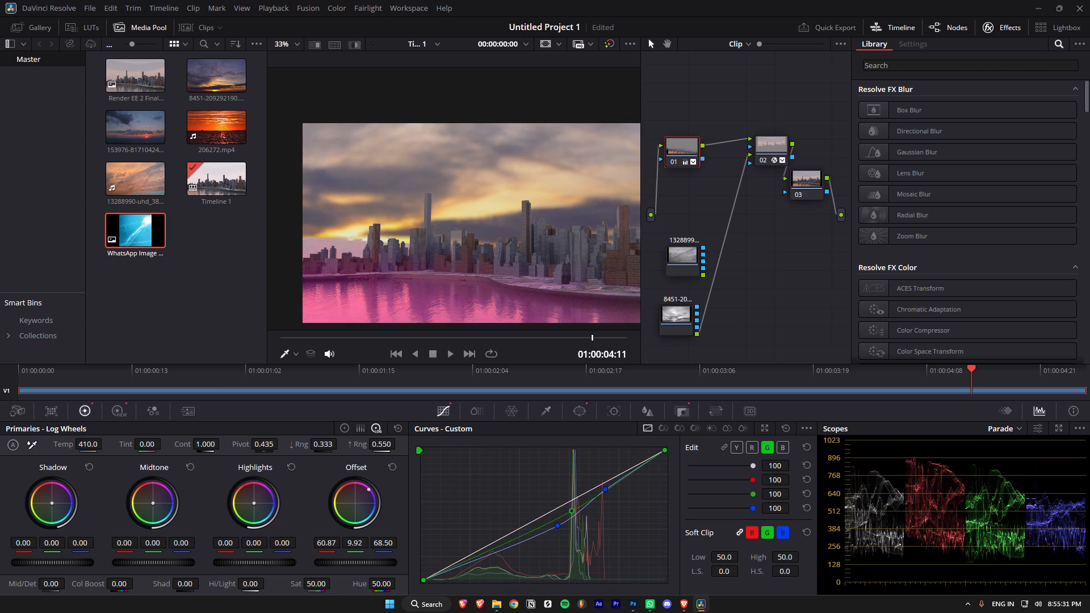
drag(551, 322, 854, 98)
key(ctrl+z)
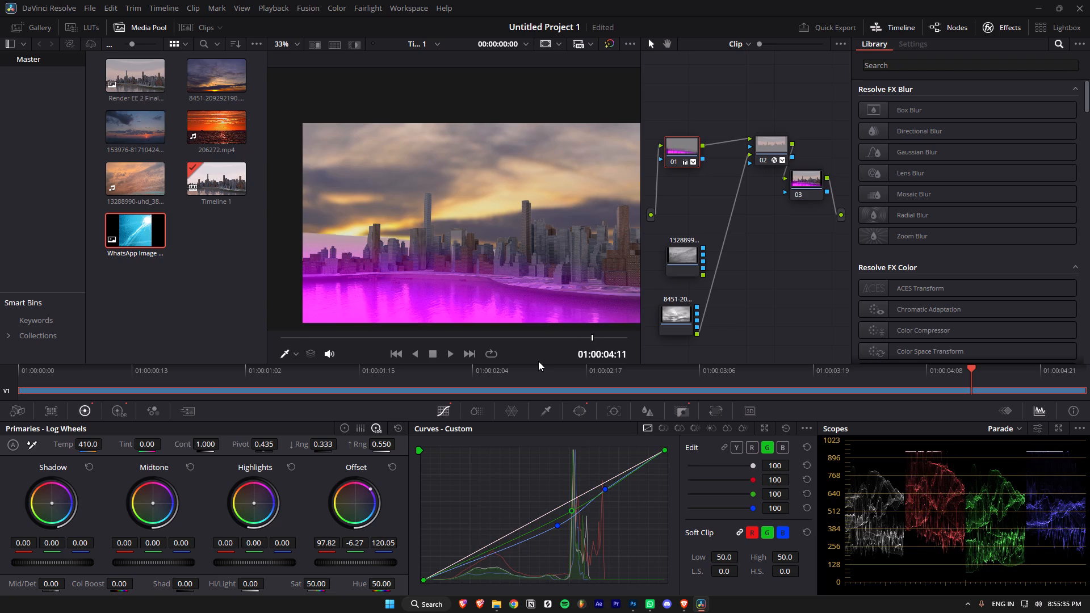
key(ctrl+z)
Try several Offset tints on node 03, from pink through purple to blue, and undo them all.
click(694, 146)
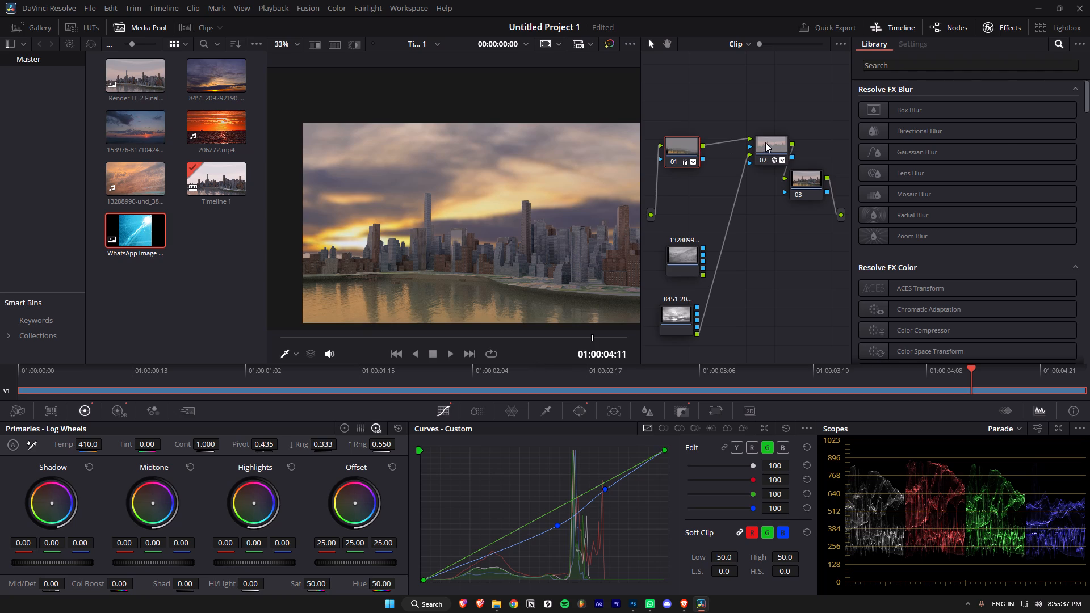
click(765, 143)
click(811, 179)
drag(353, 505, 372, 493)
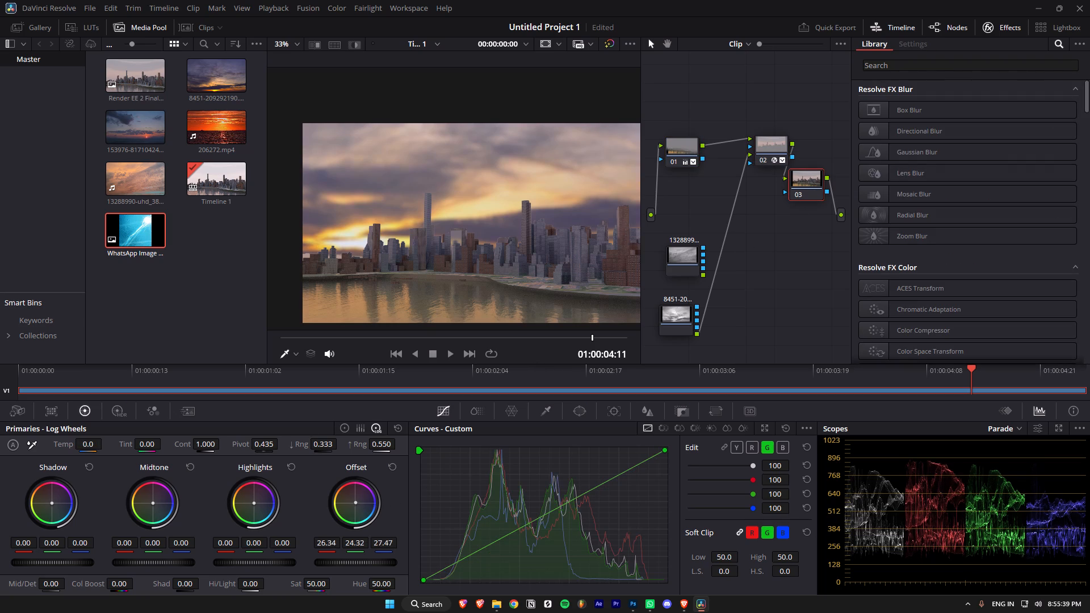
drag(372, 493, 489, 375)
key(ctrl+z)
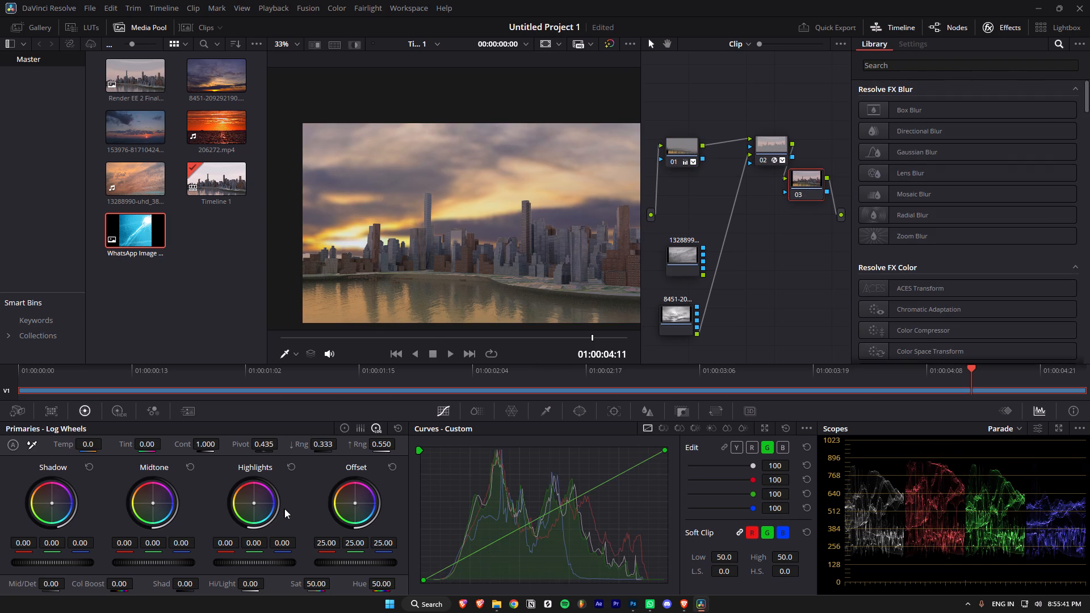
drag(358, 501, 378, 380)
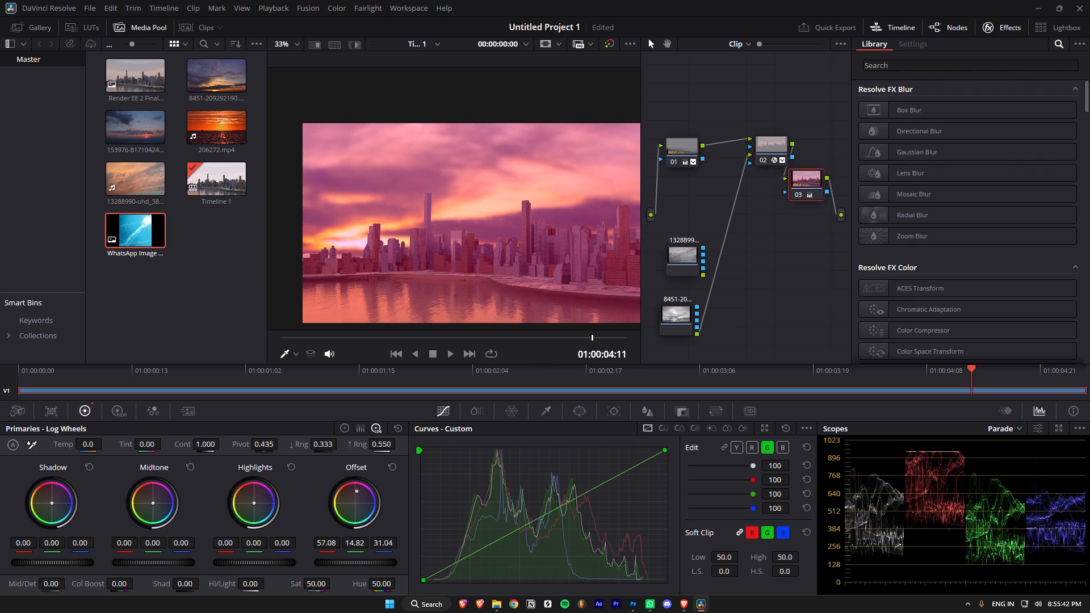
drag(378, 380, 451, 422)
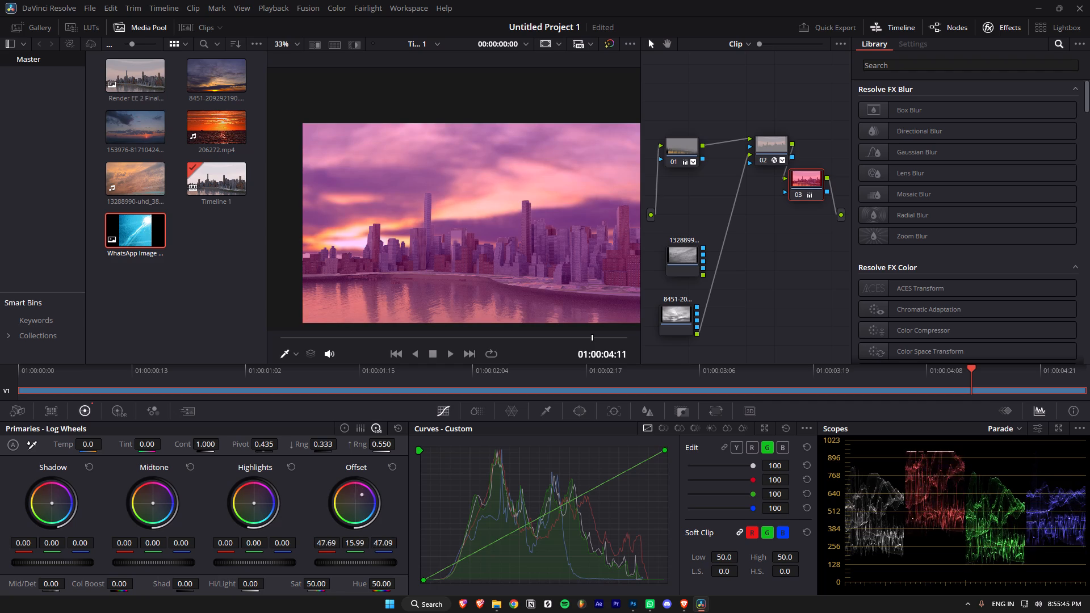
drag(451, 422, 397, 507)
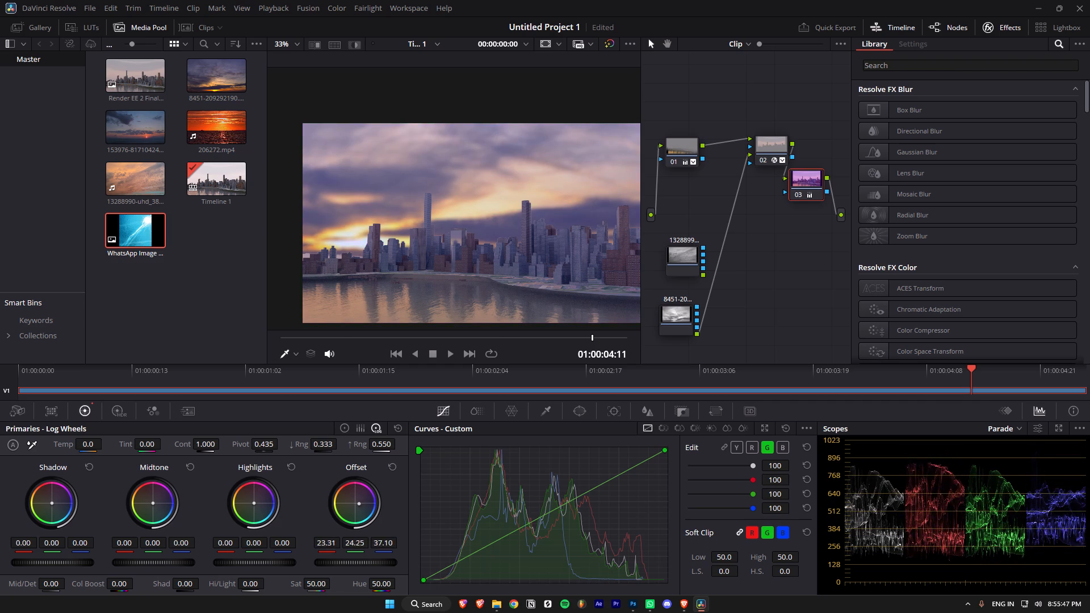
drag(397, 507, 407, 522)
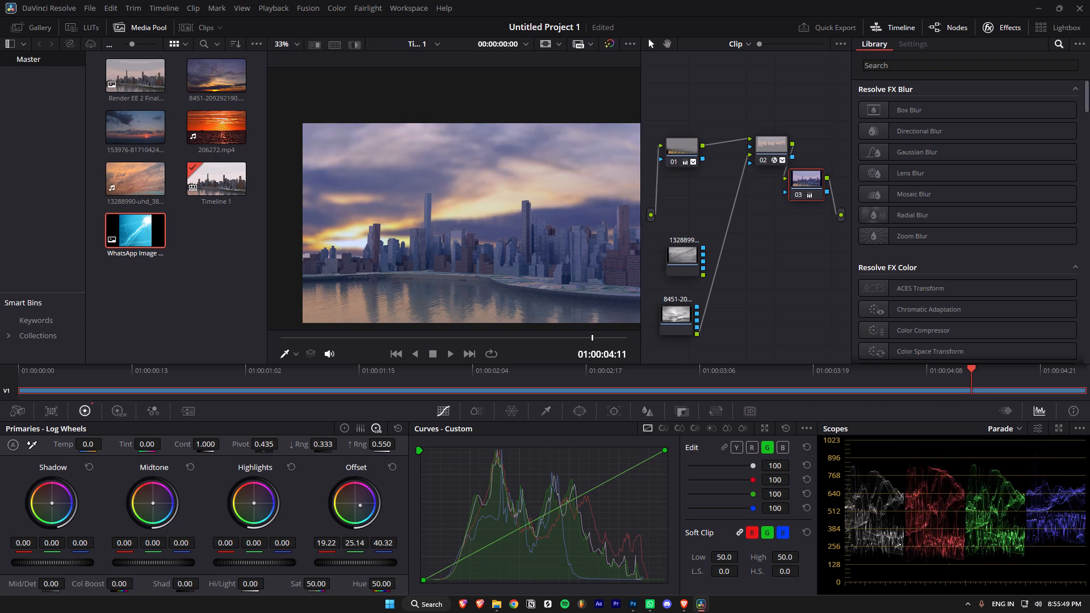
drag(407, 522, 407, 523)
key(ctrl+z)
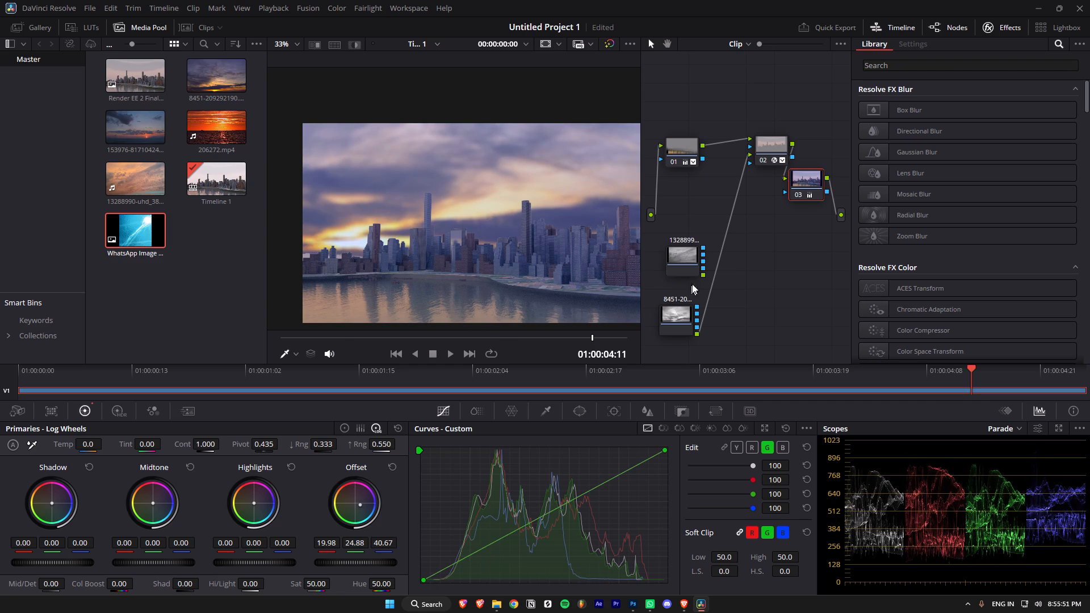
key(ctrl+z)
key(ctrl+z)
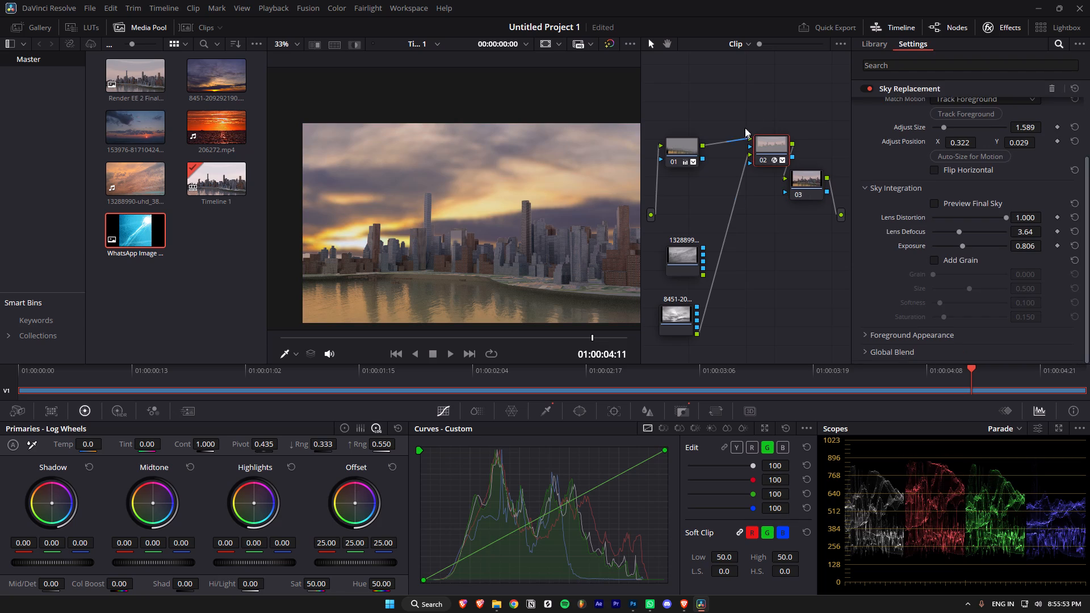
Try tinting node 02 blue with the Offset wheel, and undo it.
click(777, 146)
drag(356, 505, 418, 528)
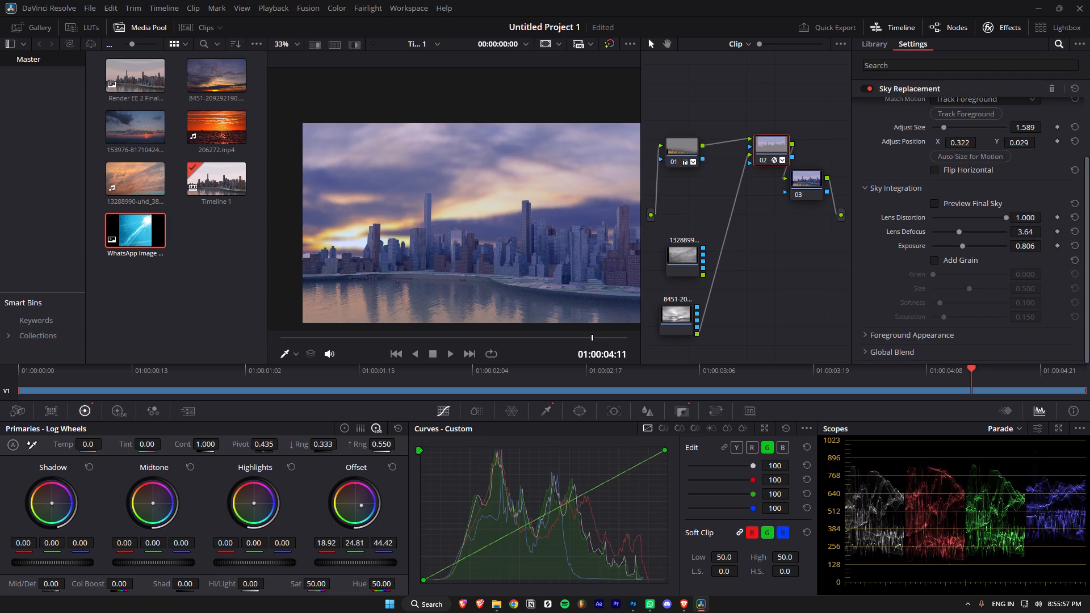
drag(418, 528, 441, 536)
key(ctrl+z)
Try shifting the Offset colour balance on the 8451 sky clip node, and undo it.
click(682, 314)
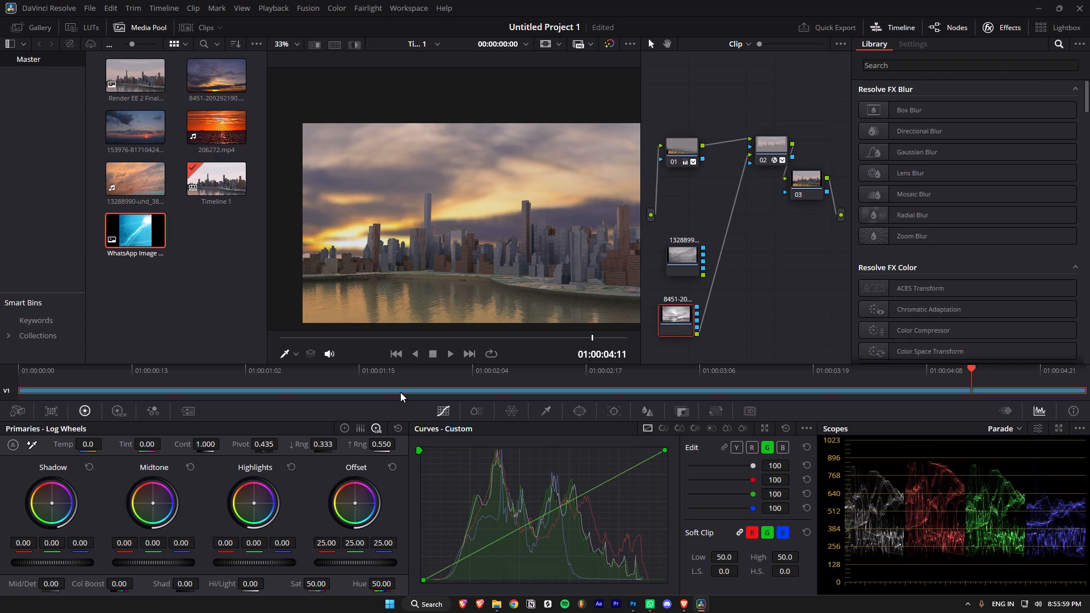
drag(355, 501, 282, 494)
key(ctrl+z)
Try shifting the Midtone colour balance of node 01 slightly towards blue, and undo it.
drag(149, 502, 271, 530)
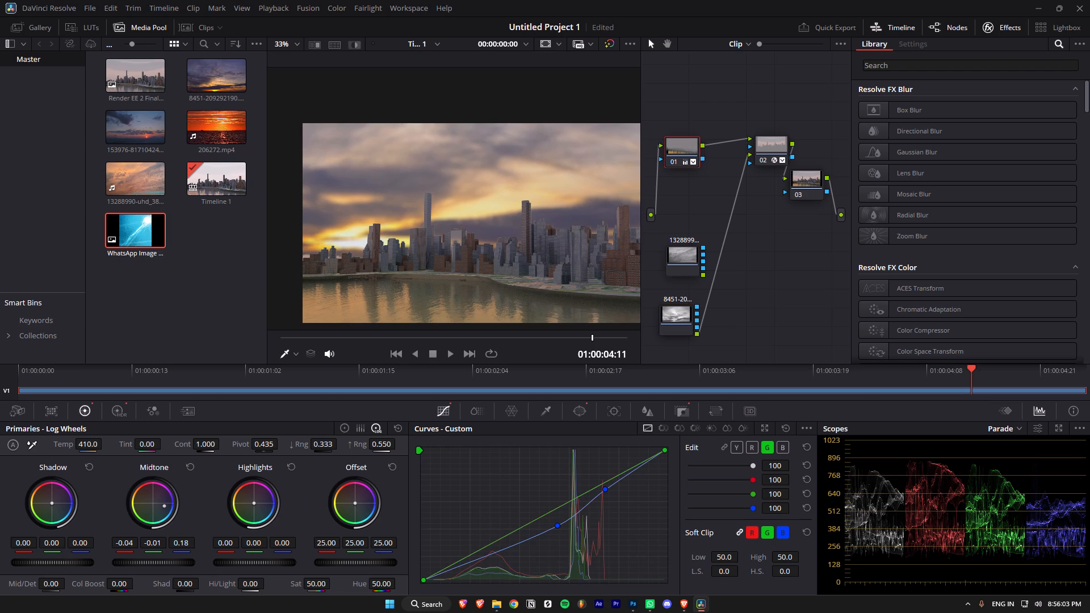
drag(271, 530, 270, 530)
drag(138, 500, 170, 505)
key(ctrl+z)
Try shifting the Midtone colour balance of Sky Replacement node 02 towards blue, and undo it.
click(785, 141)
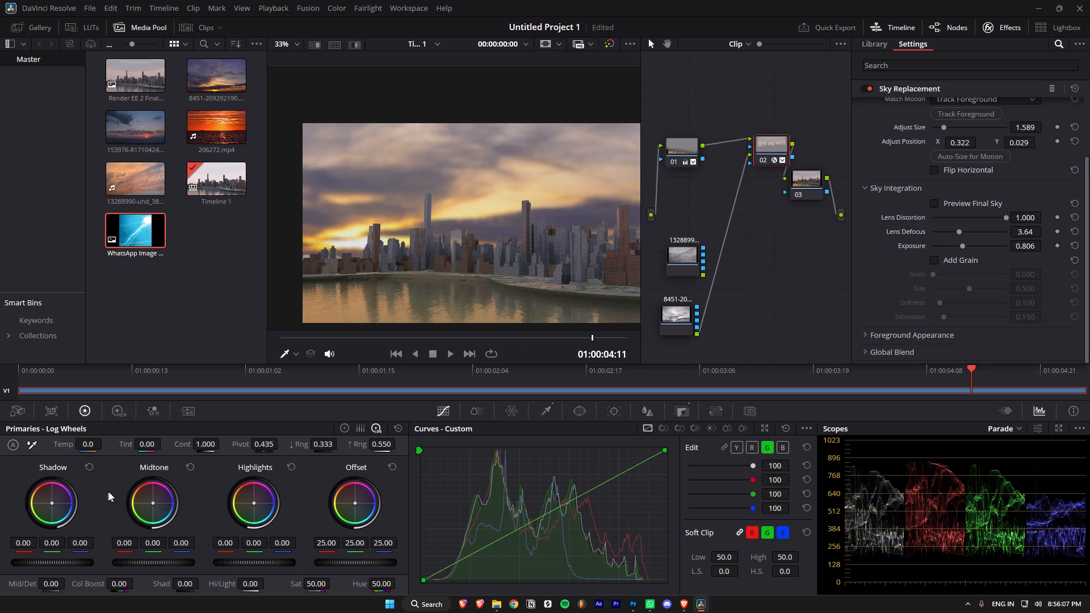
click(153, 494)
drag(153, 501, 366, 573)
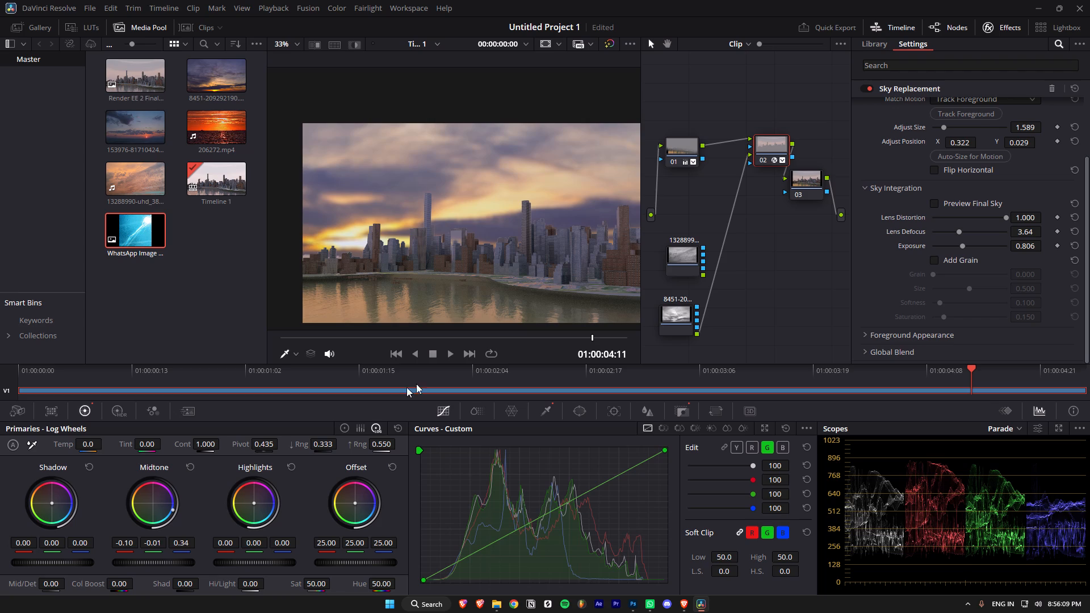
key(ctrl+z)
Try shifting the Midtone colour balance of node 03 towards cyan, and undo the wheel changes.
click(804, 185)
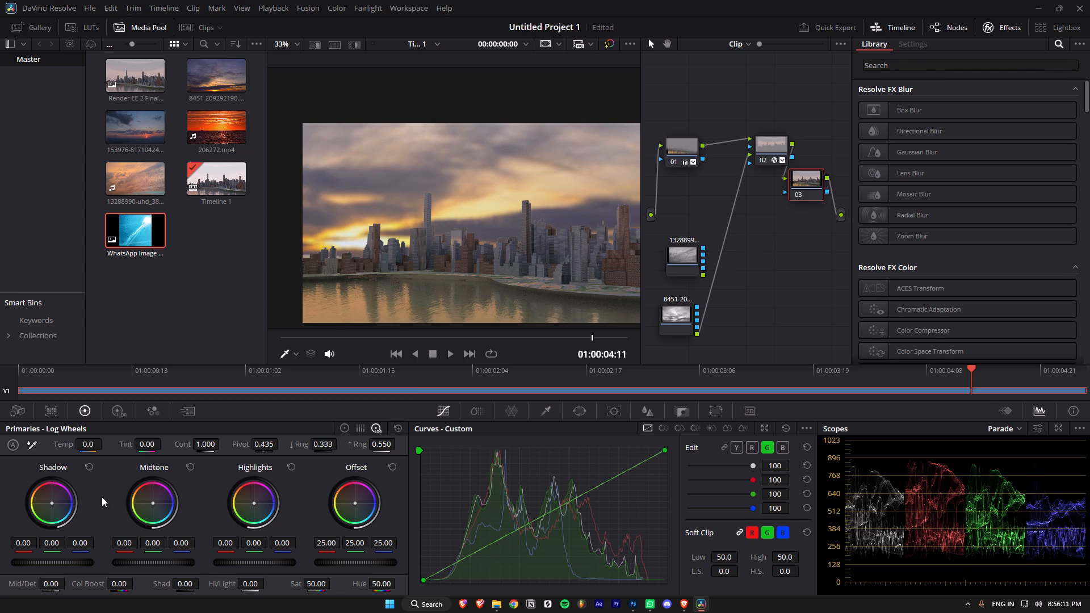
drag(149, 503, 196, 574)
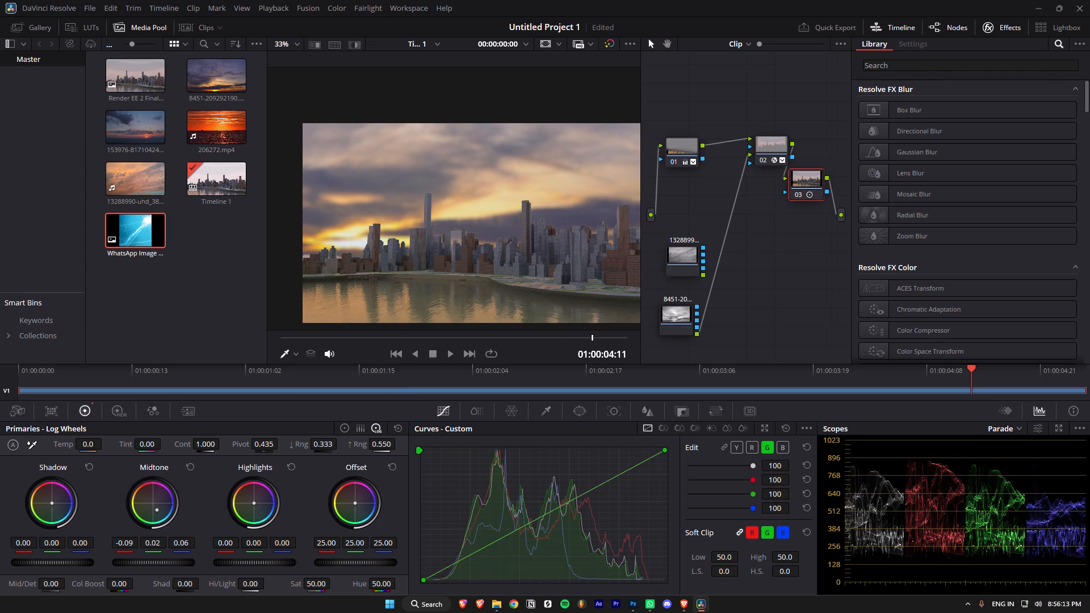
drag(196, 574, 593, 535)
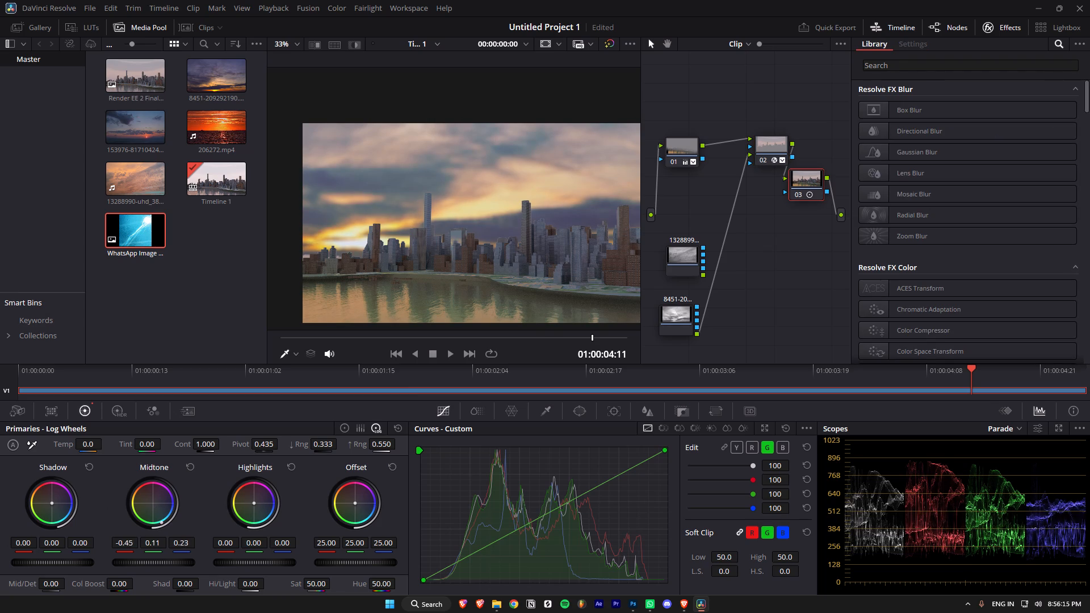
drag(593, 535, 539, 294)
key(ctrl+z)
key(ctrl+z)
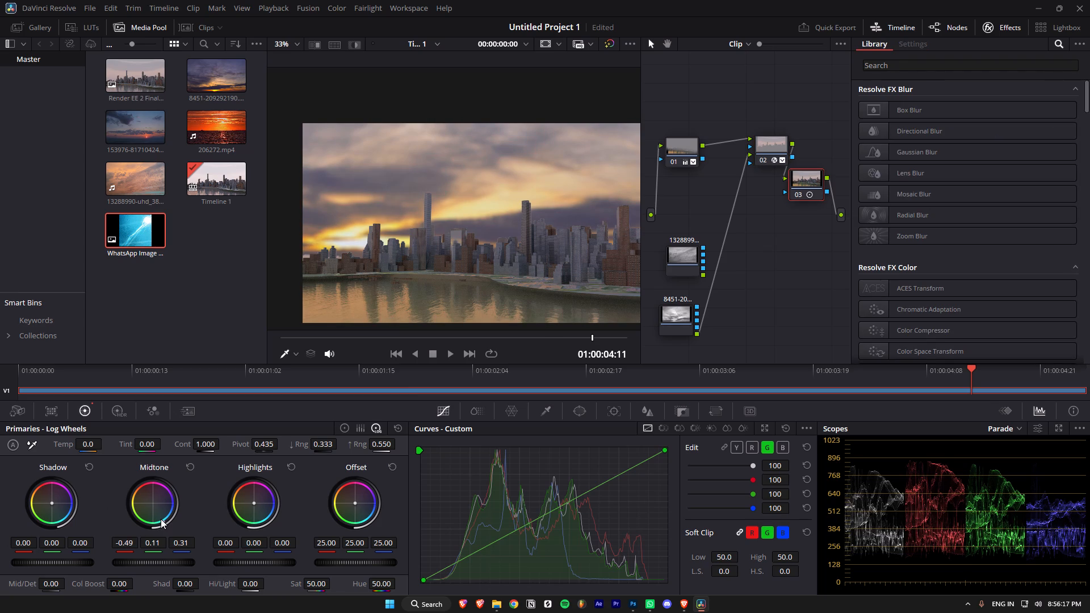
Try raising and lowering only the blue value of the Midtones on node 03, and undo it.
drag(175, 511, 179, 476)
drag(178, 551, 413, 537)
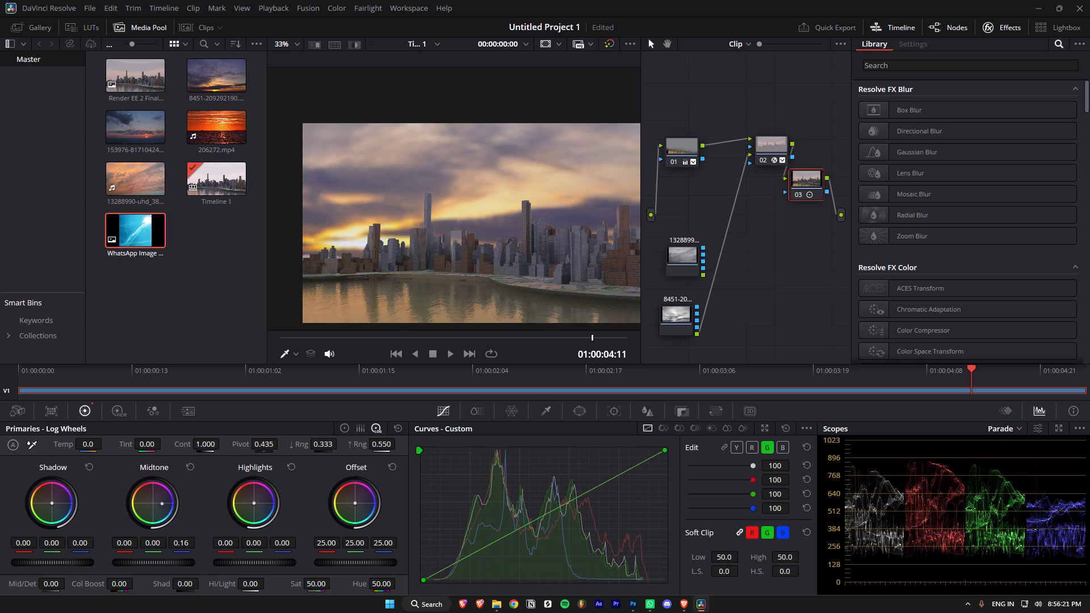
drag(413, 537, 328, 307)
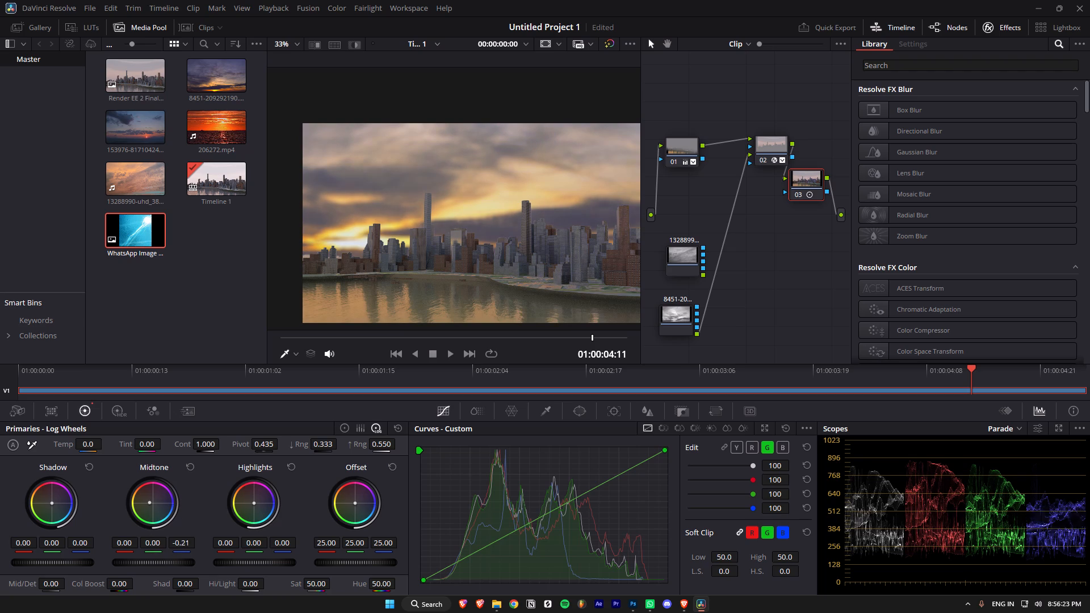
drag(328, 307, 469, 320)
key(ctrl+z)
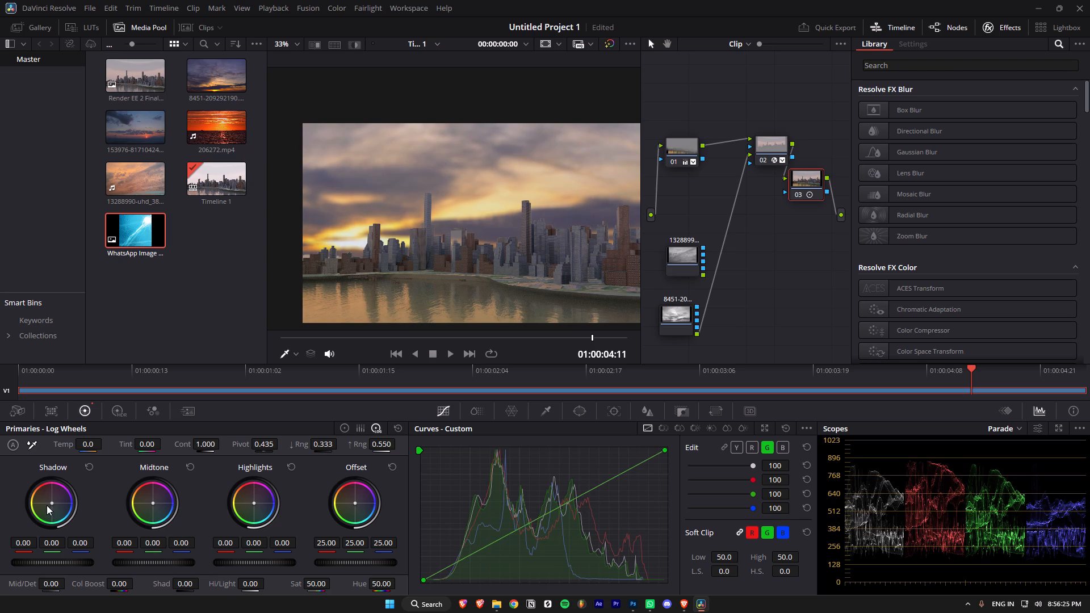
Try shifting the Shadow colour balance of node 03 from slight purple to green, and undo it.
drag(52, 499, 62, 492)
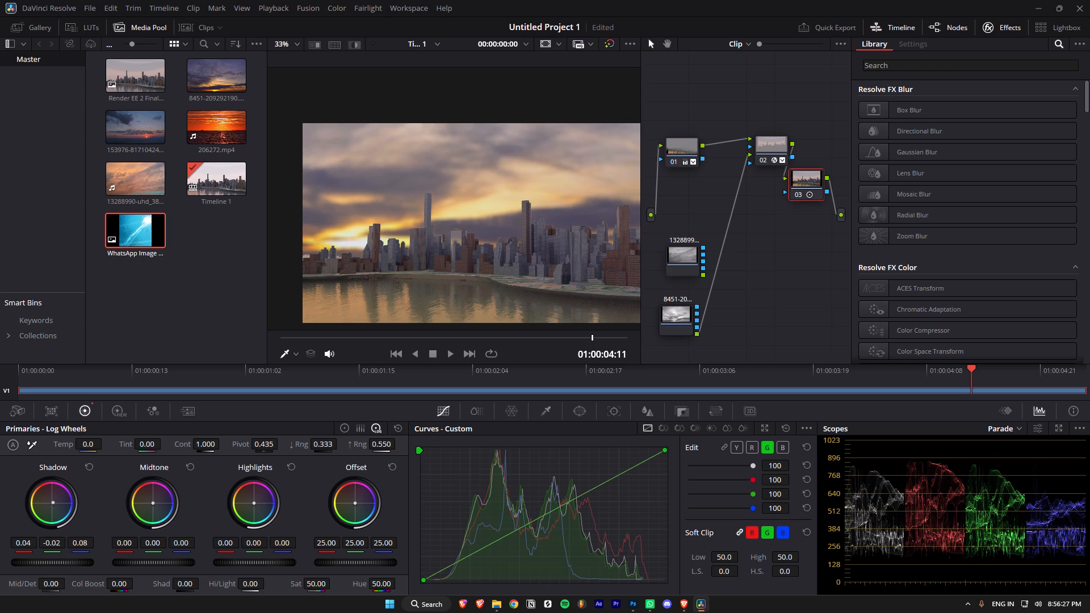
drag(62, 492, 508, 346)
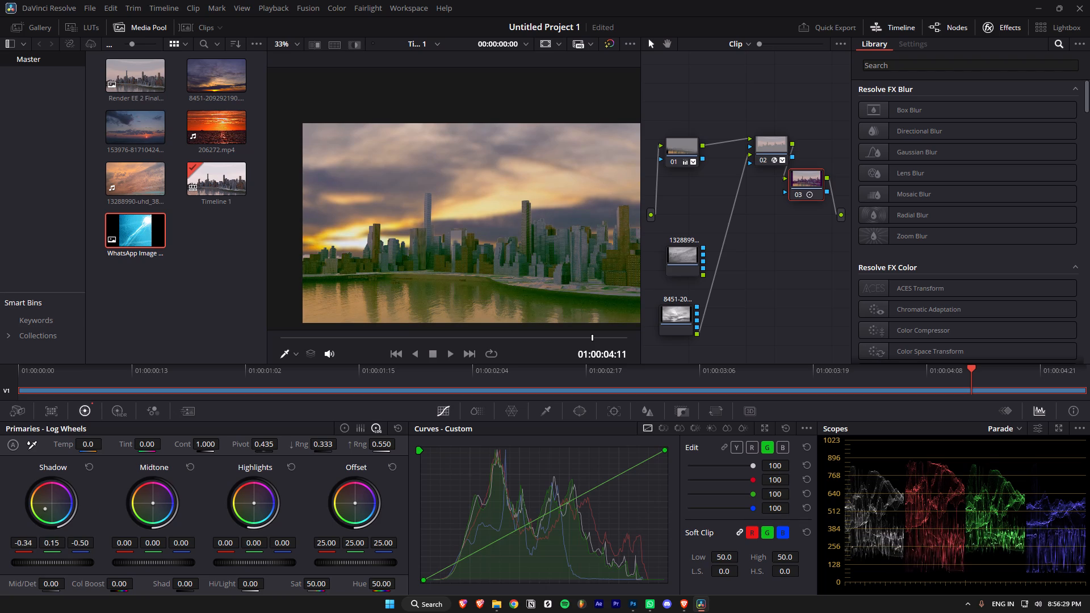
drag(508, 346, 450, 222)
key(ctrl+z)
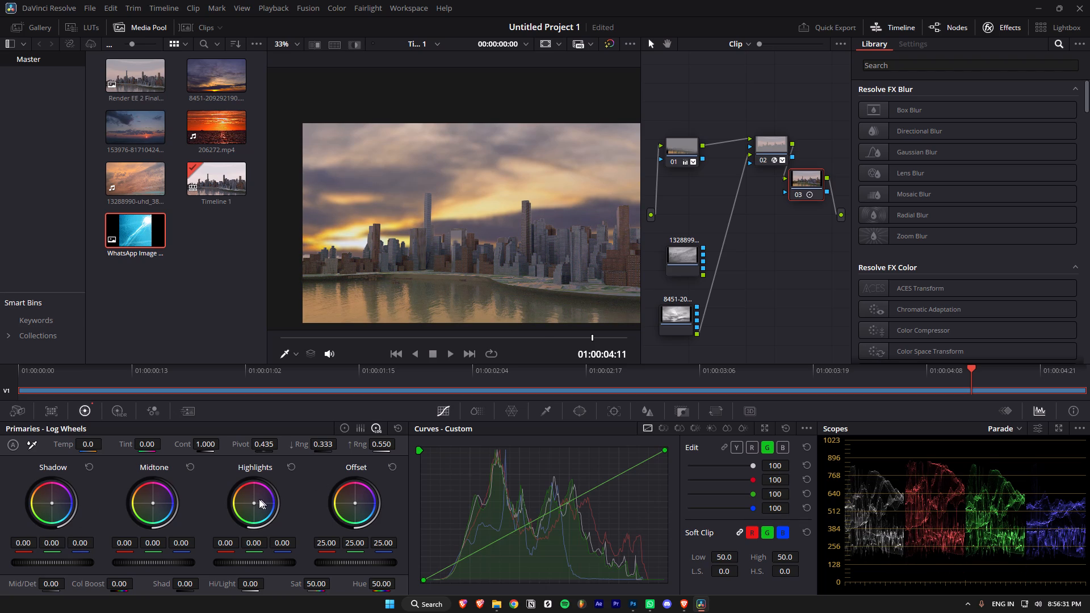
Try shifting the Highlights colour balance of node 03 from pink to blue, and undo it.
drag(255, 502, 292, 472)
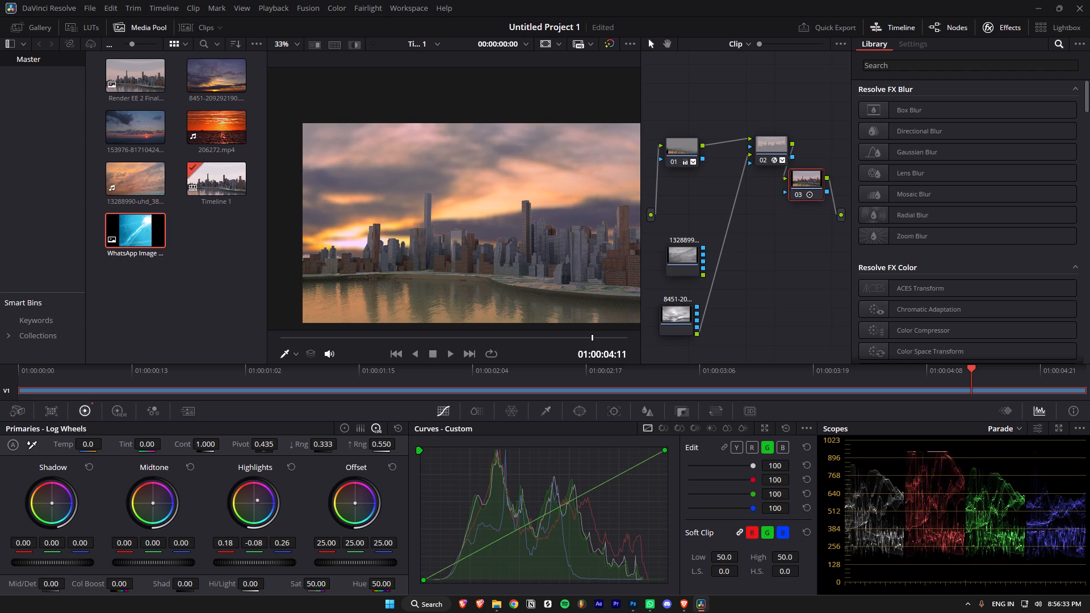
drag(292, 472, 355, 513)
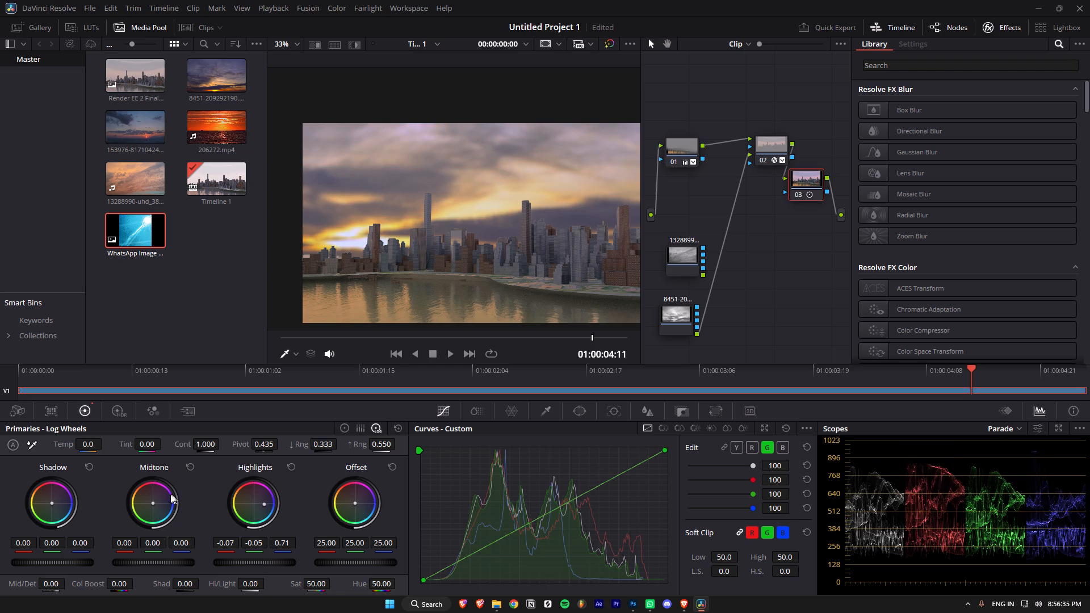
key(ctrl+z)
Raise only the blue value of the Shadows on node 03, trying up to 1.00, and undo back to 0.15.
drag(81, 554, 111, 553)
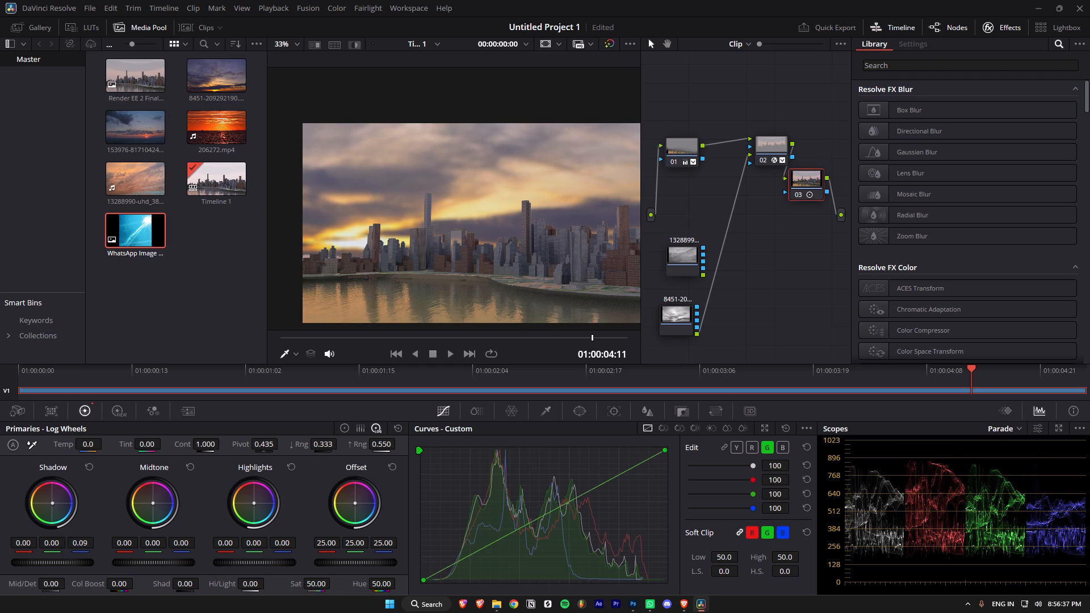
drag(111, 553, 161, 559)
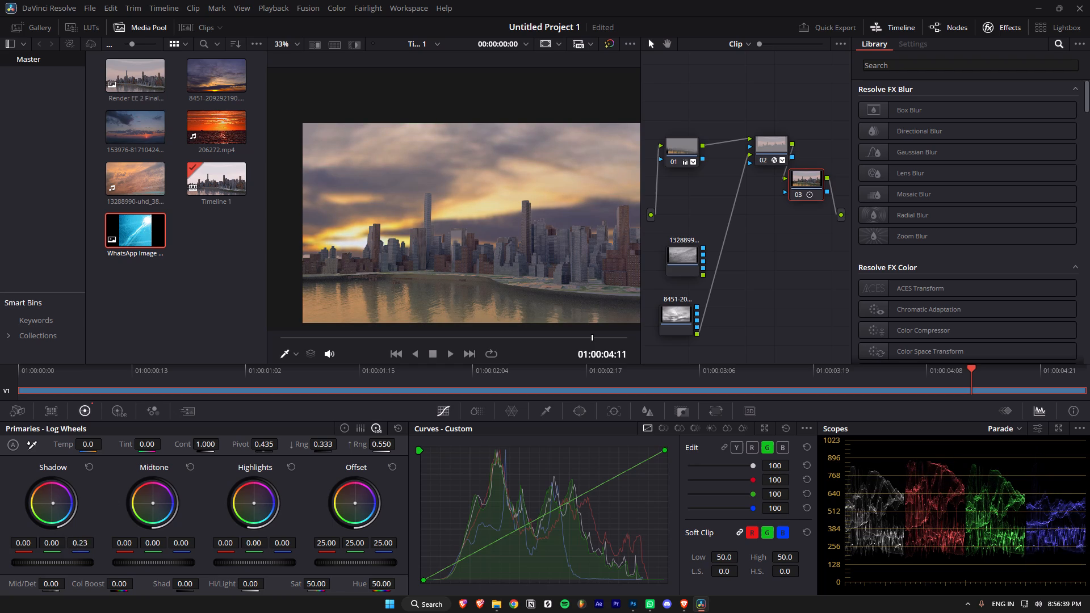
drag(161, 559, 910, 556)
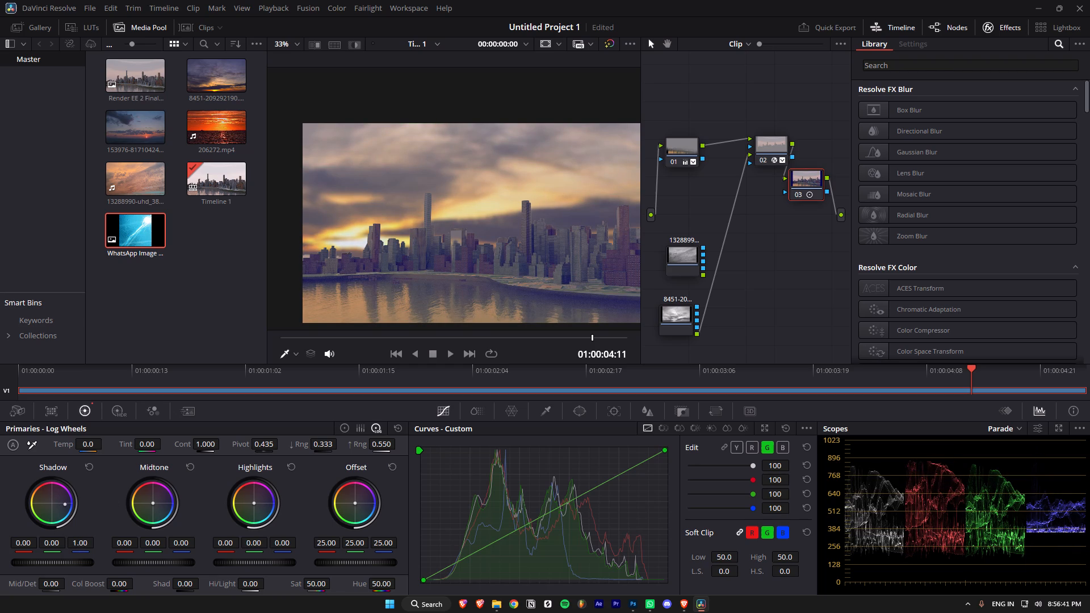
drag(910, 556, 875, 564)
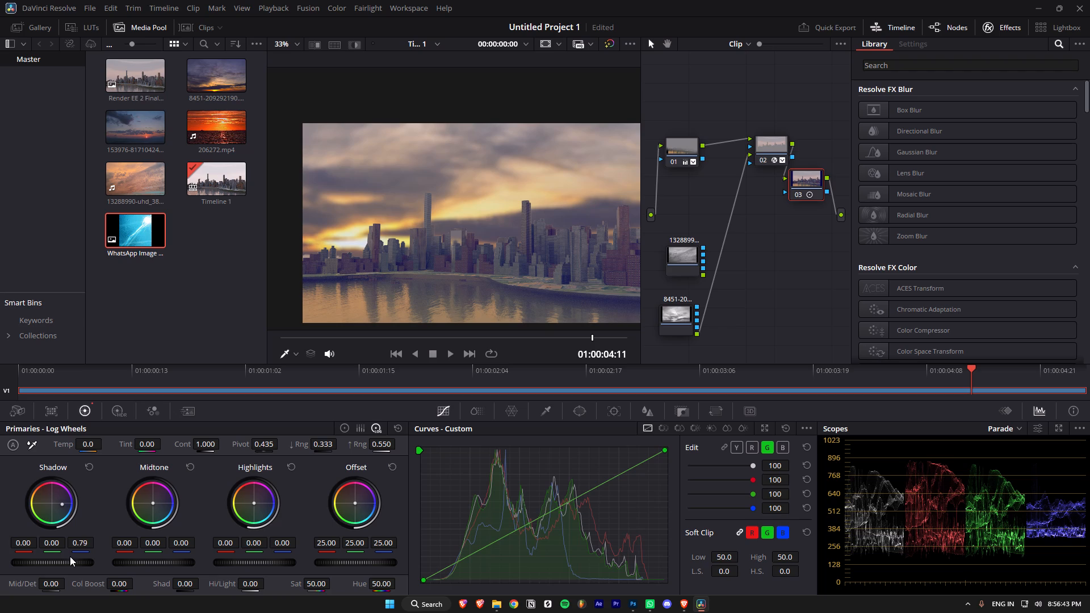
key(ctrl+z)
key(ctrl+z)
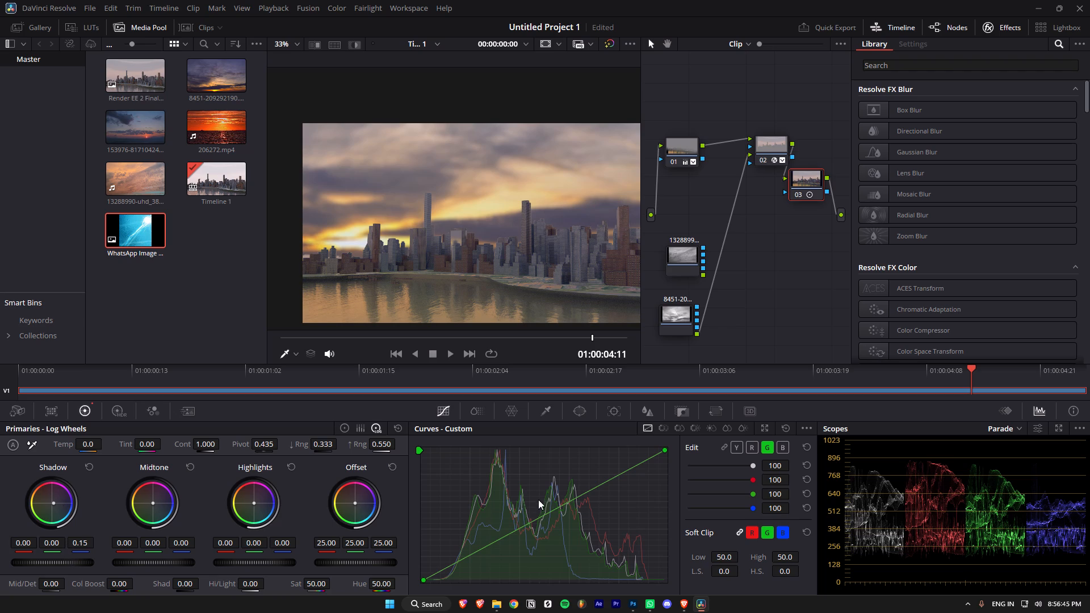
Turn off the Sky Replacement effect on node 02.
click(677, 316)
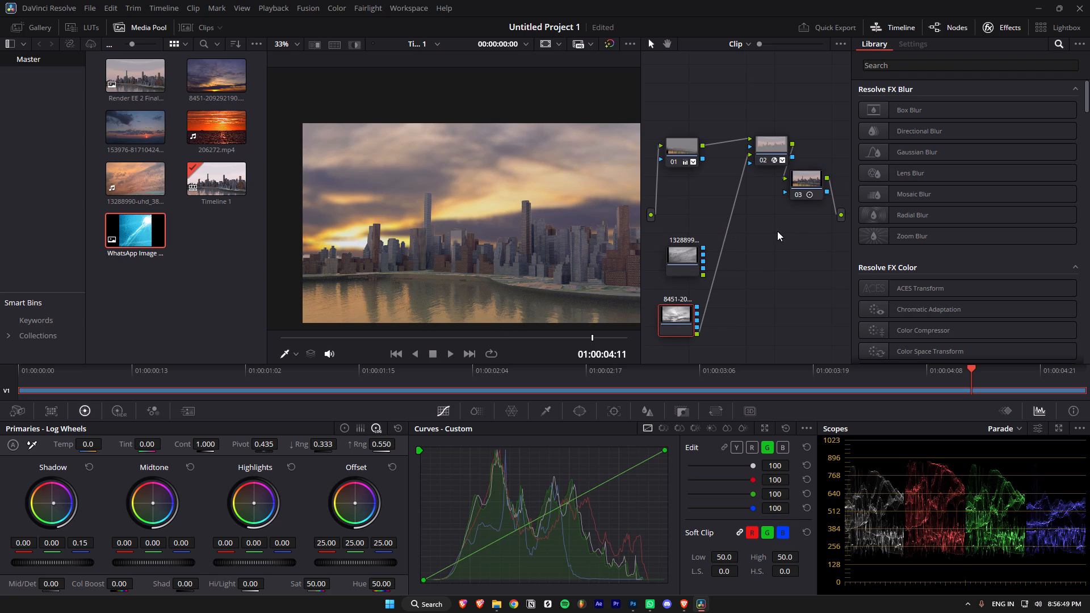
click(912, 45)
click(787, 184)
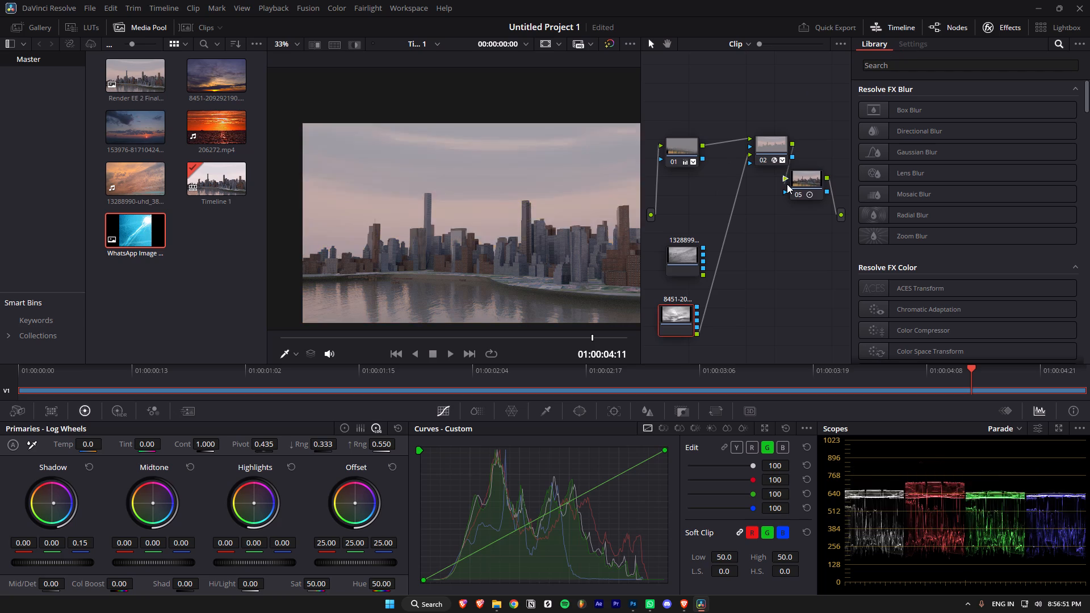
click(812, 184)
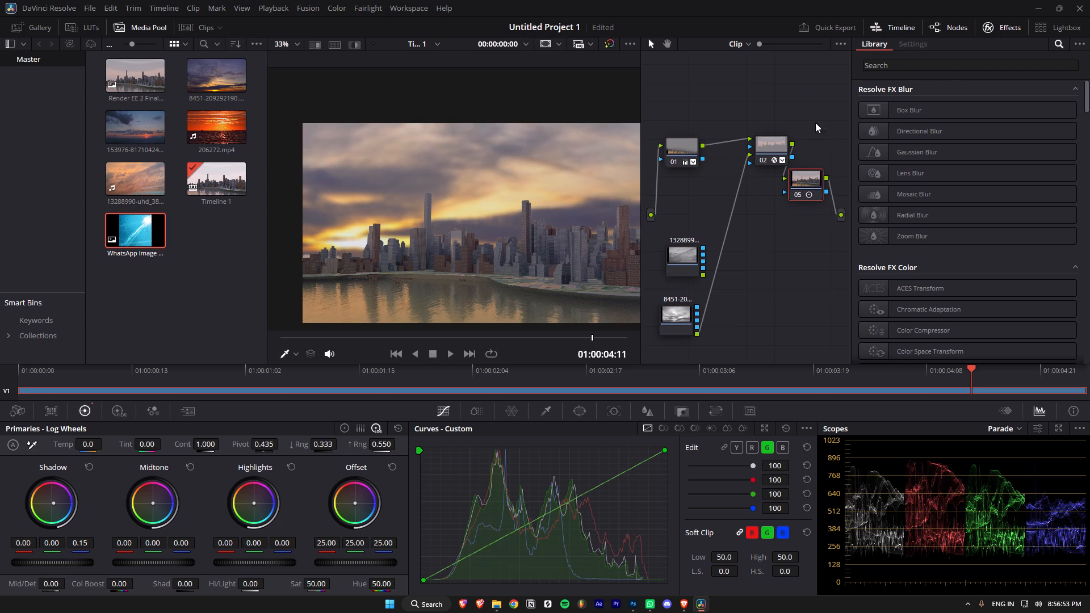
click(772, 149)
click(873, 90)
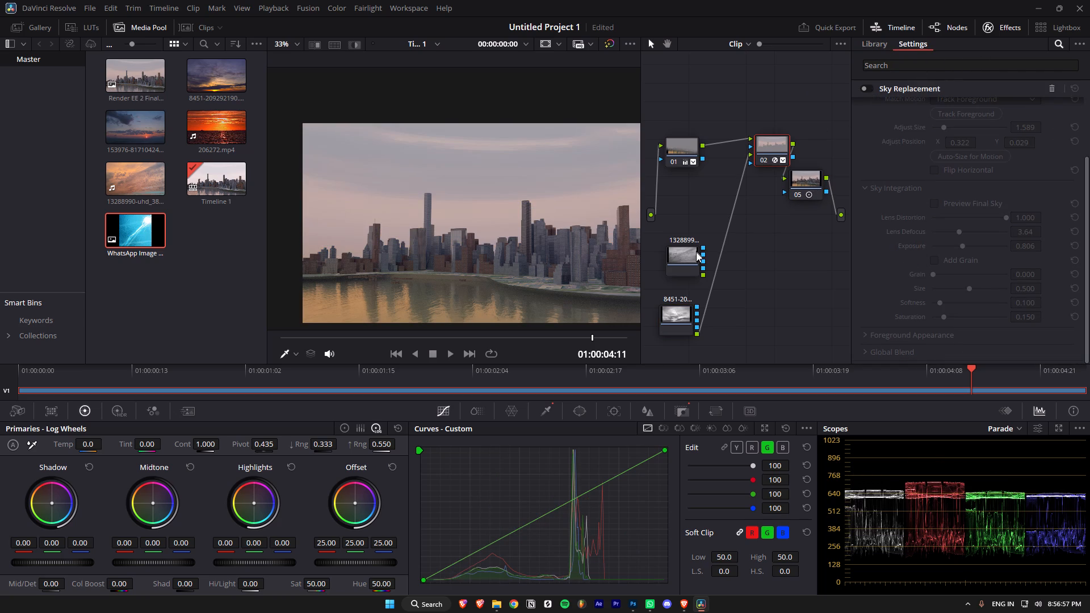
Check the circular window on node 01 and delete that graded node.
click(680, 153)
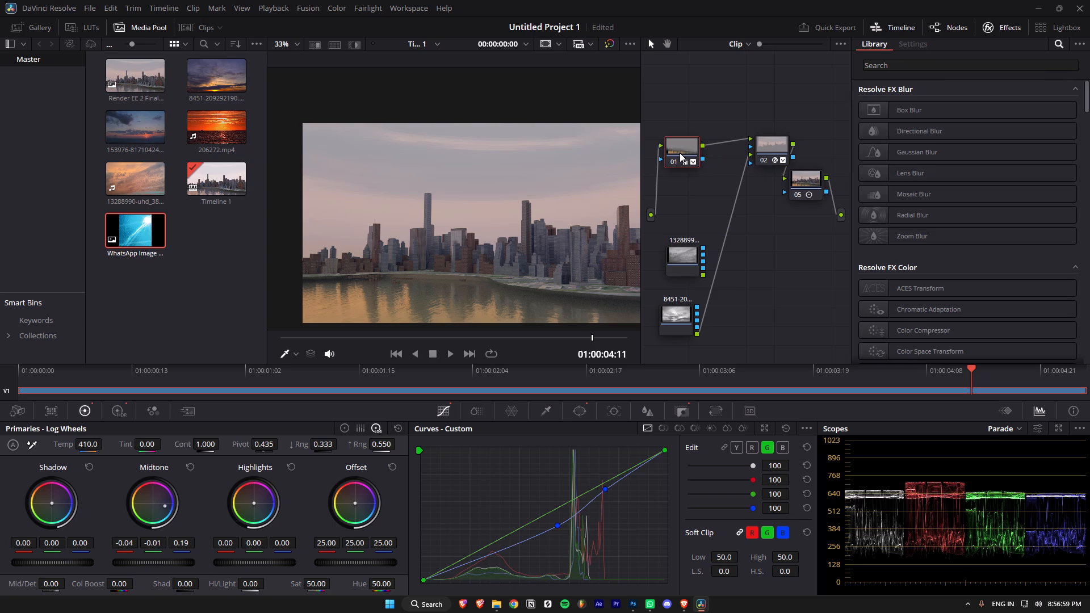
click(582, 409)
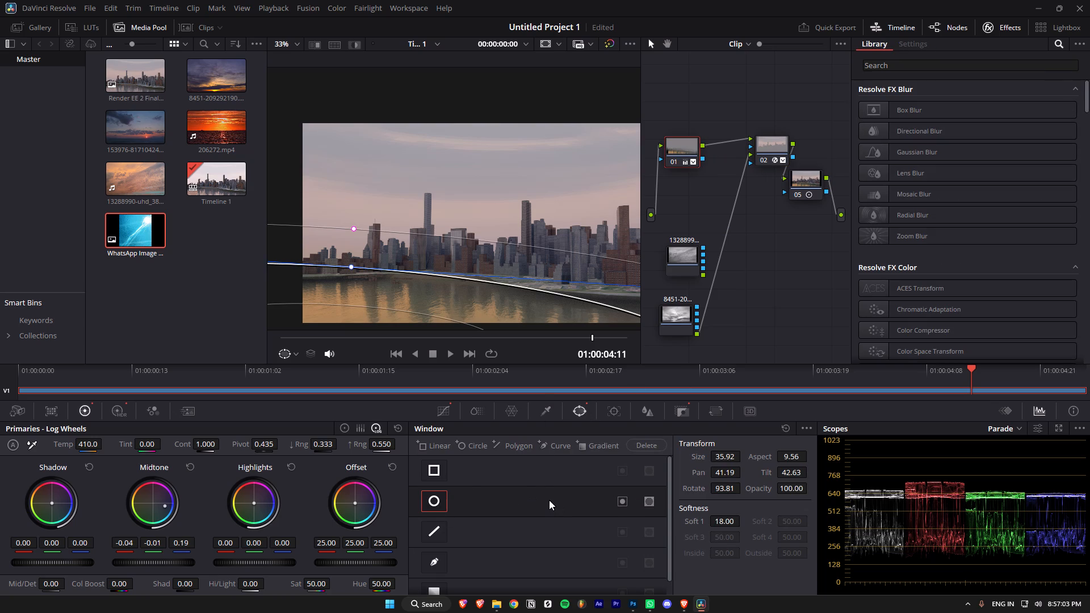
key(Delete)
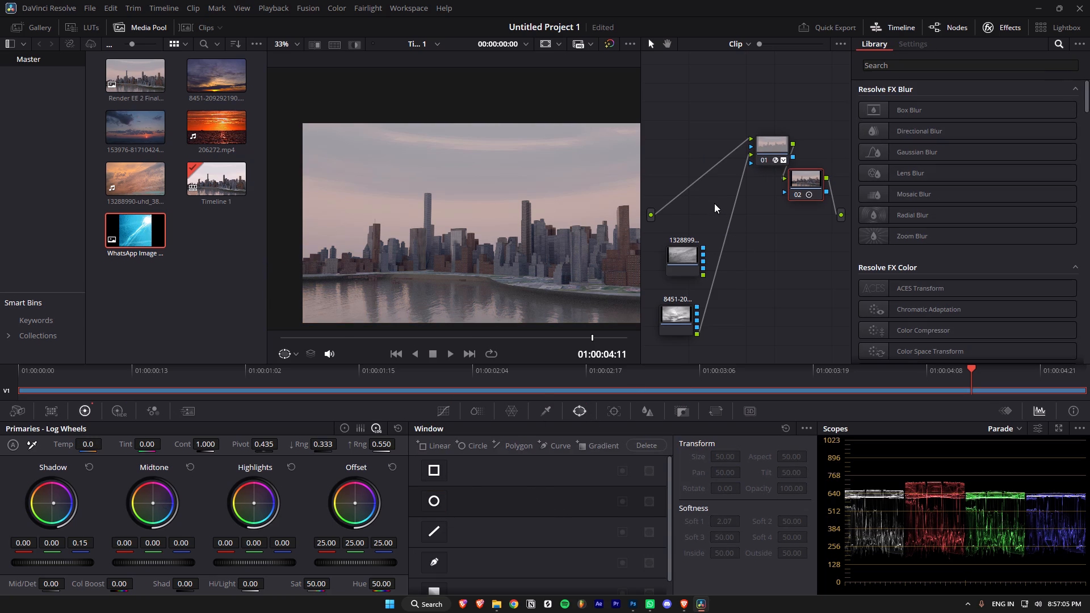
click(768, 145)
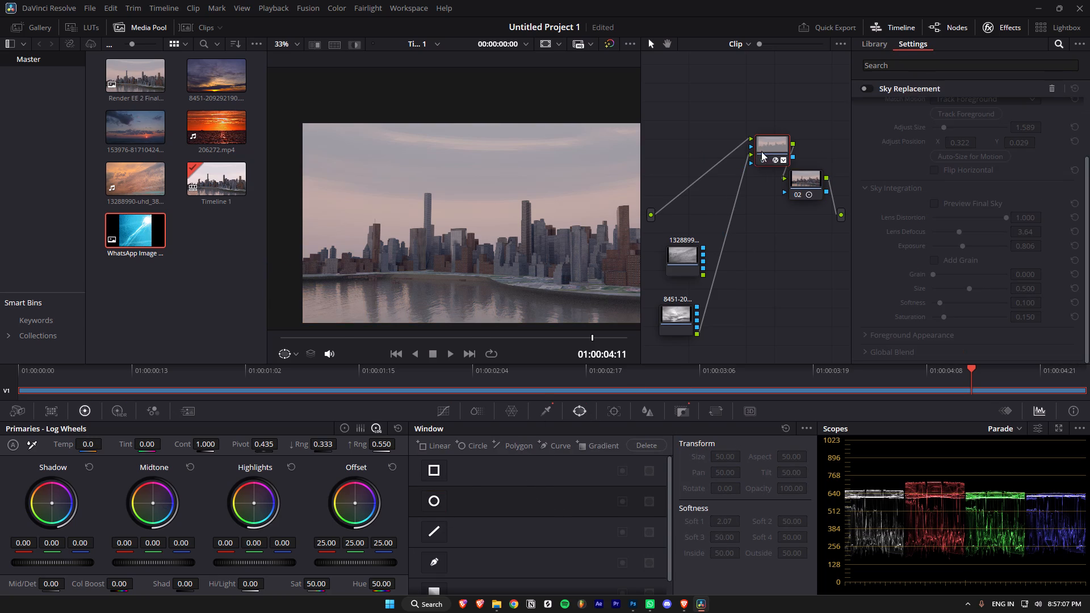
click(801, 183)
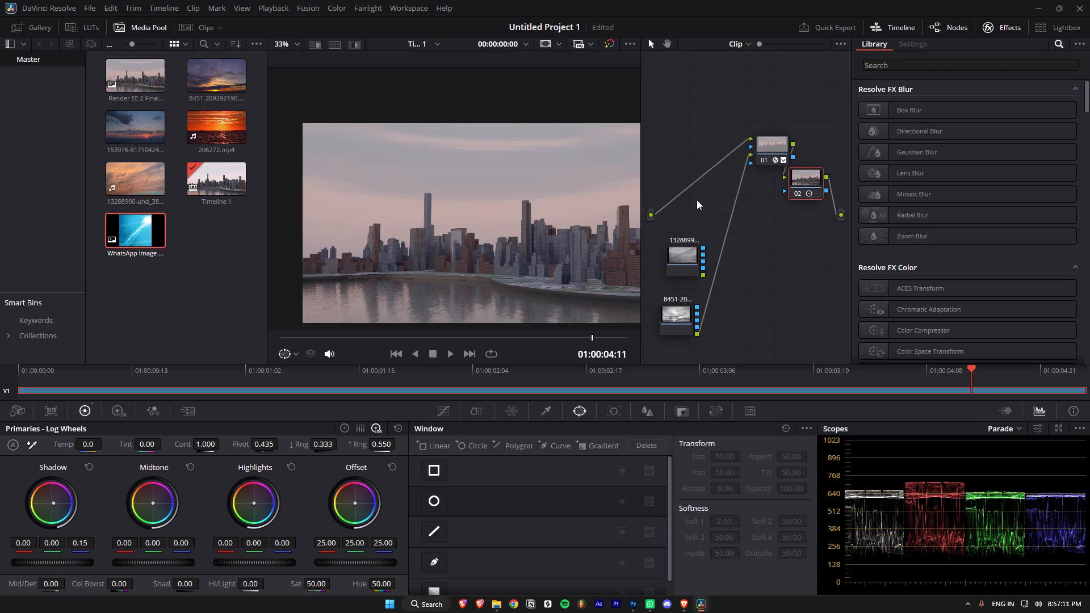
Switch to Photoshop and delete the Render EE 2 Final0177 layer with its Camera Raw smart filter.
click(631, 603)
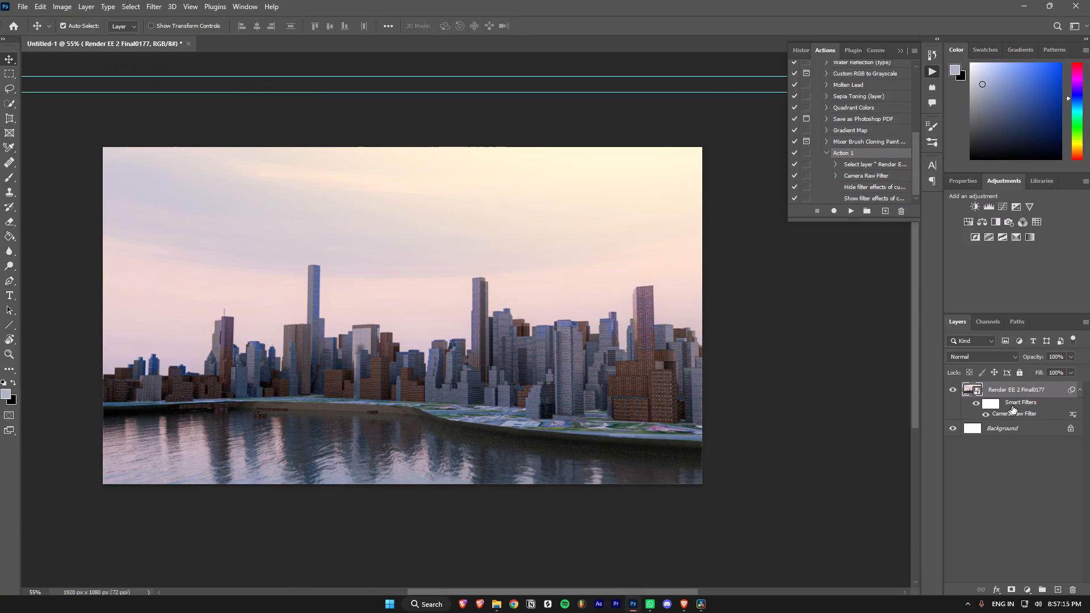
click(1008, 389)
key(Delete)
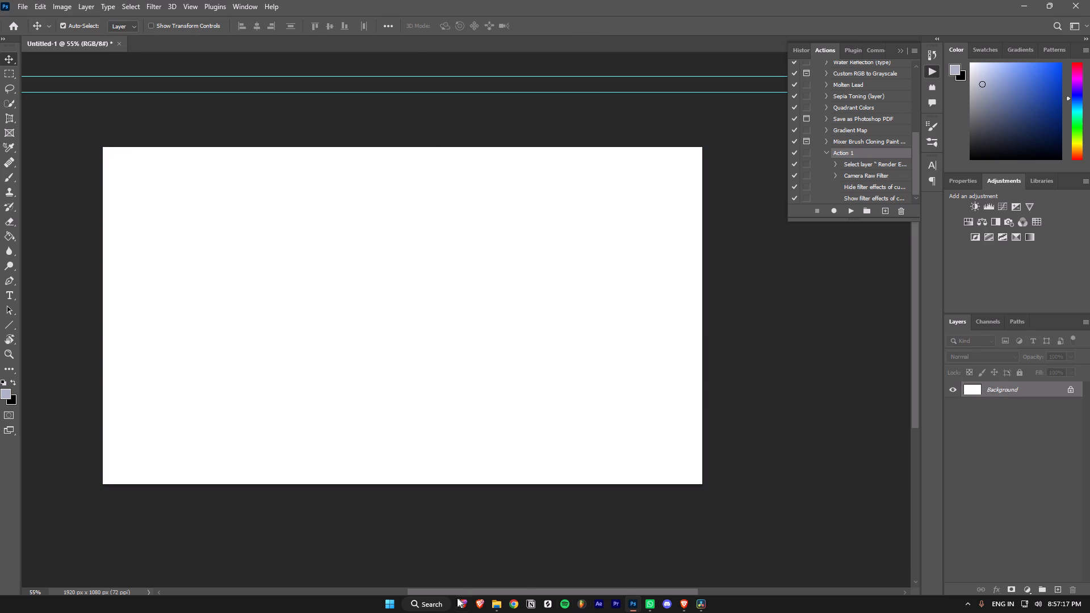
Look through the Downloads, BLEND, EE IMAGES and BLENDER RENDERS folders in File Explorer for the original skyline render.
click(492, 602)
click(482, 572)
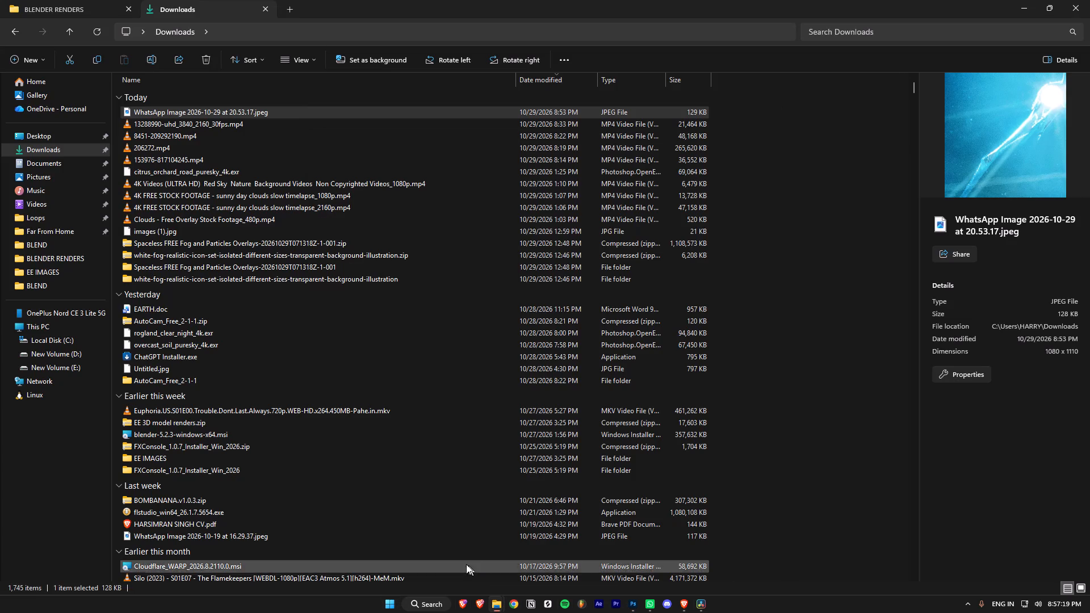
click(69, 364)
click(52, 266)
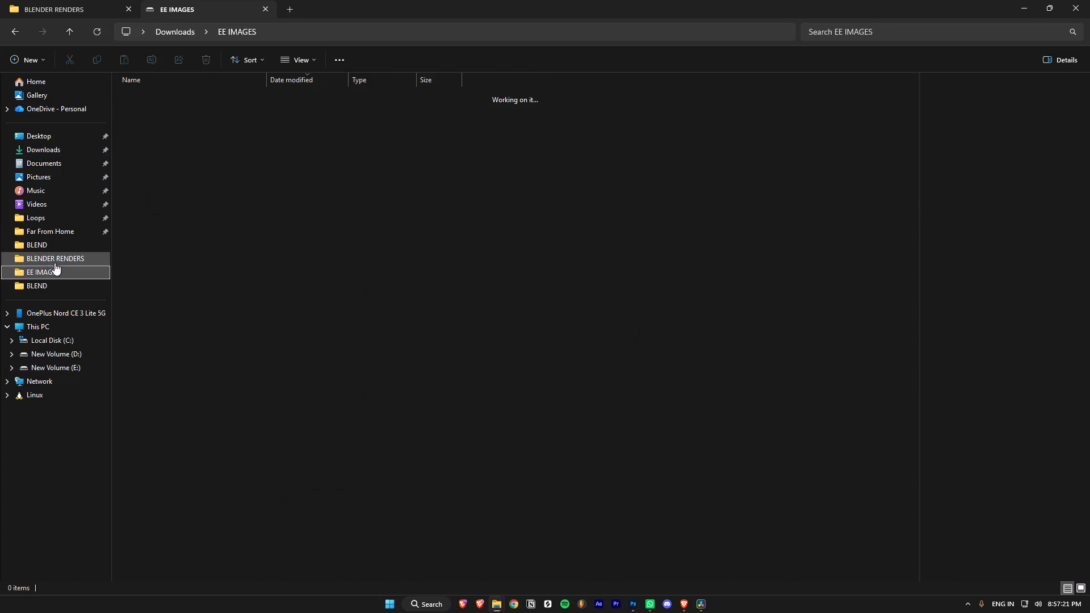
click(56, 239)
click(56, 223)
click(54, 229)
click(48, 240)
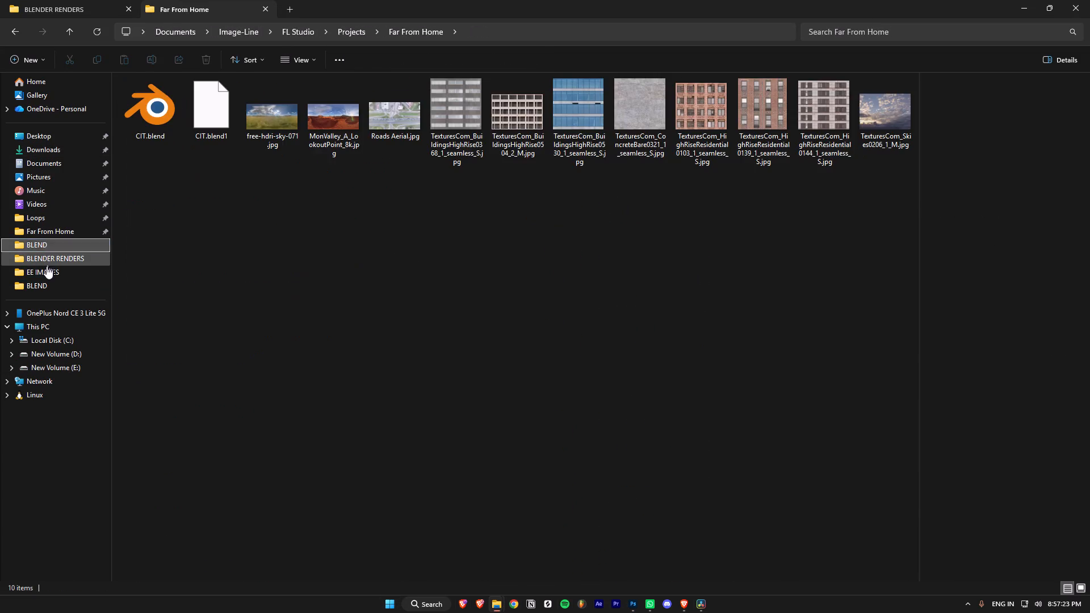
click(47, 272)
click(44, 293)
double_click(50, 288)
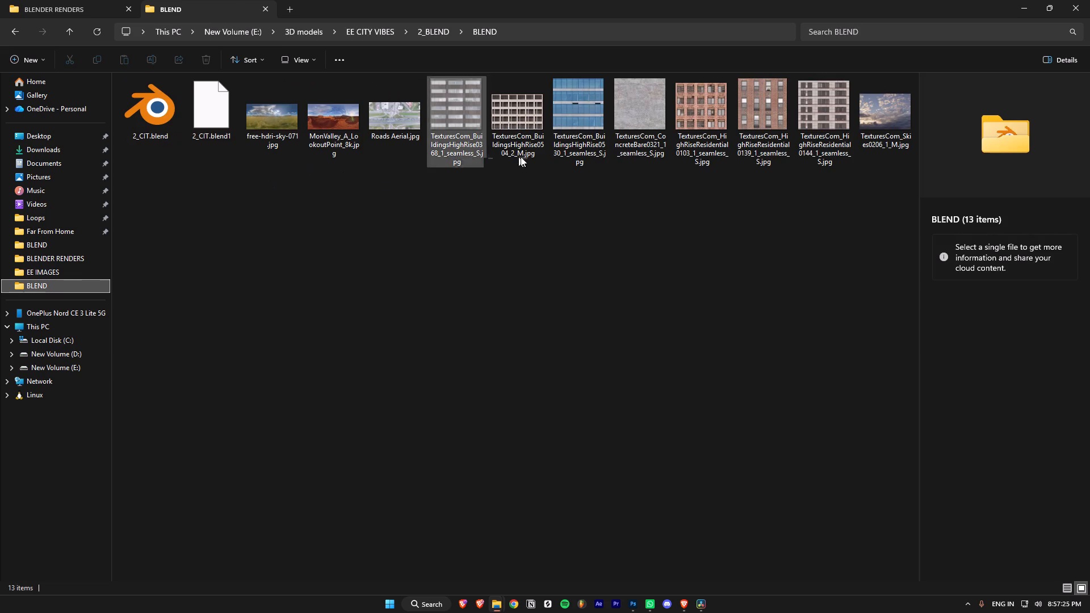
click(70, 371)
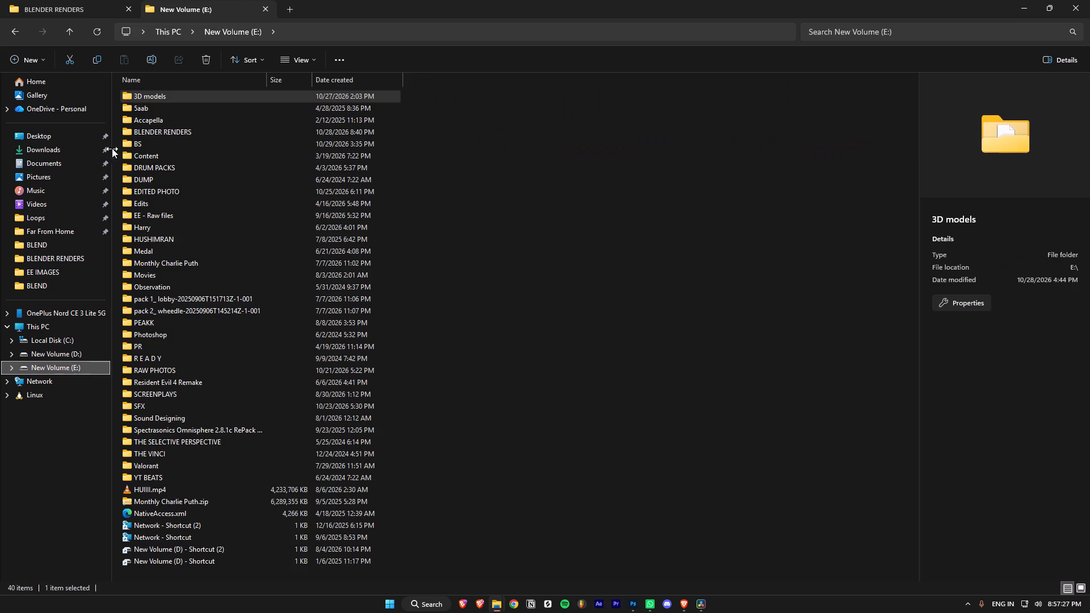
double_click(63, 149)
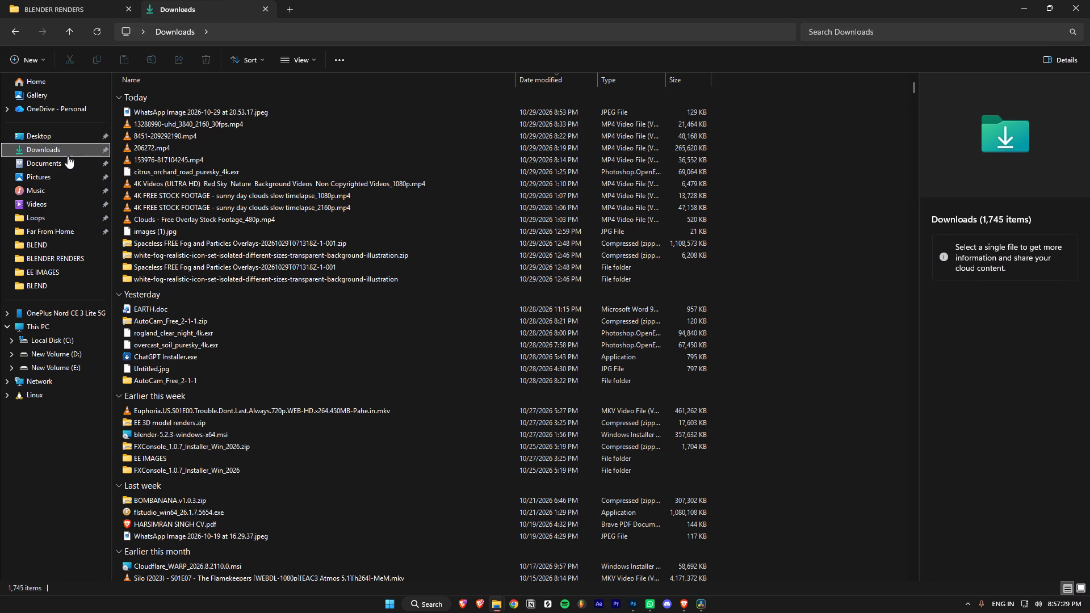
scroll(58, 336, down, 6)
click(58, 246)
double_click(53, 253)
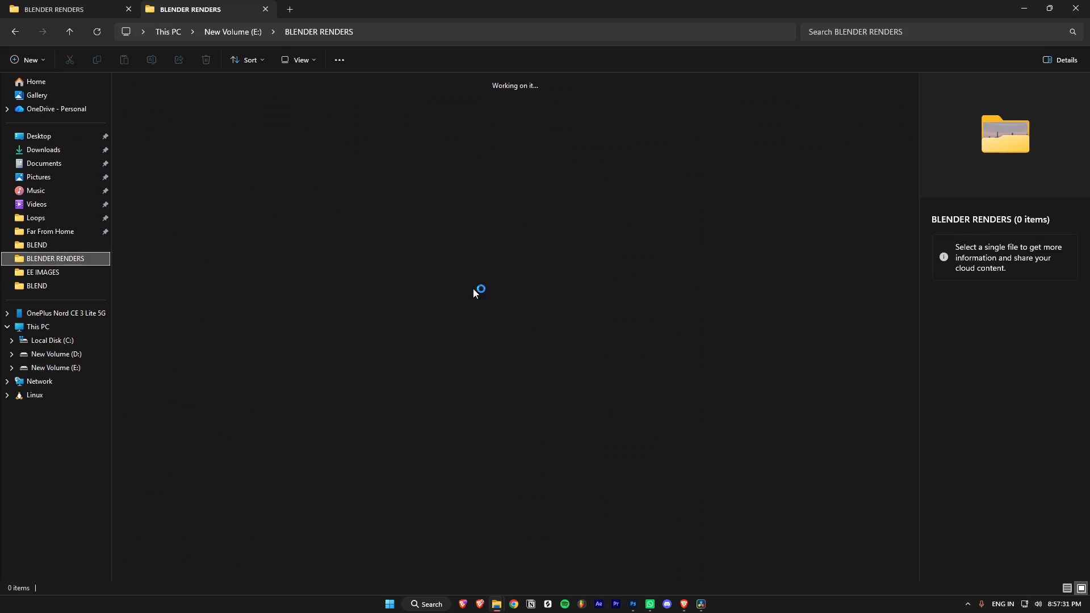
scroll(458, 287, down, 4)
click(86, 260)
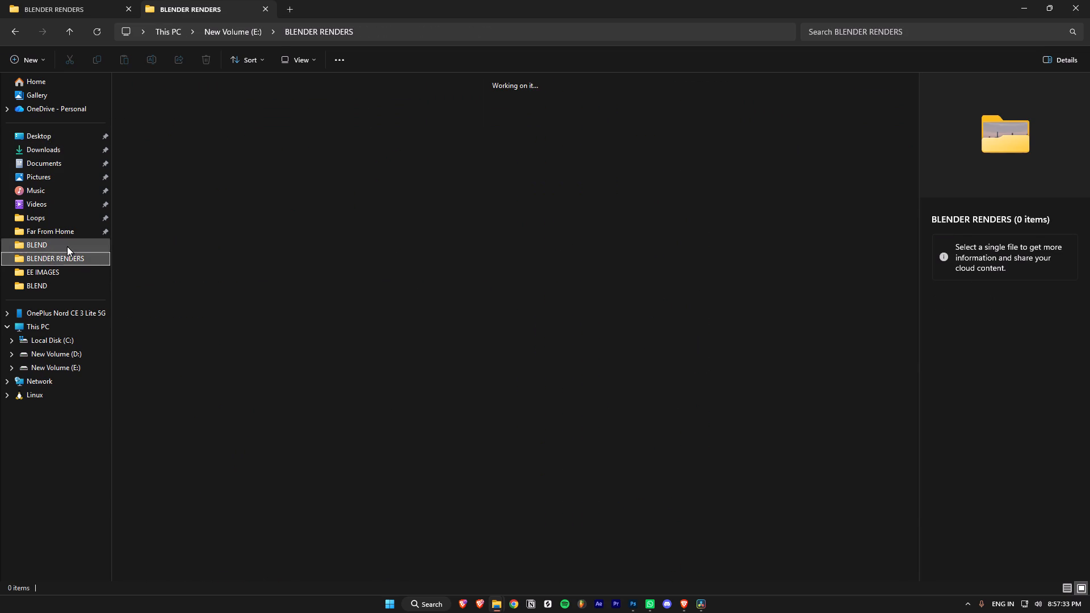
Place Render EE 2 Final0177.png from the BLENDER RENDERS folder into the Photoshop document at its original size.
click(83, 10)
drag(617, 548, 660, 452)
key(alt+Tab)
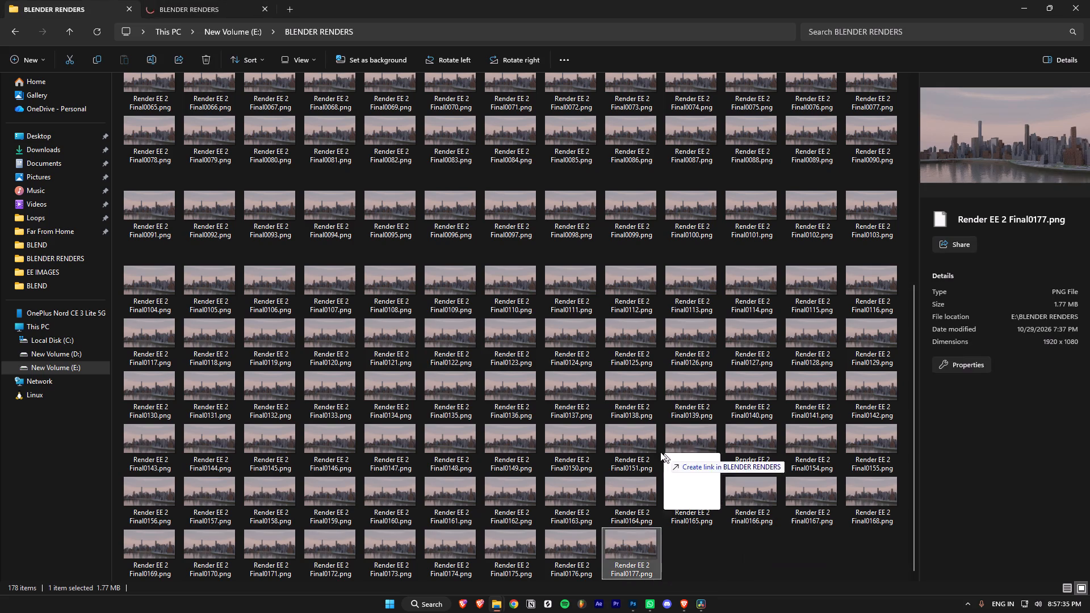
drag(660, 452, 387, 345)
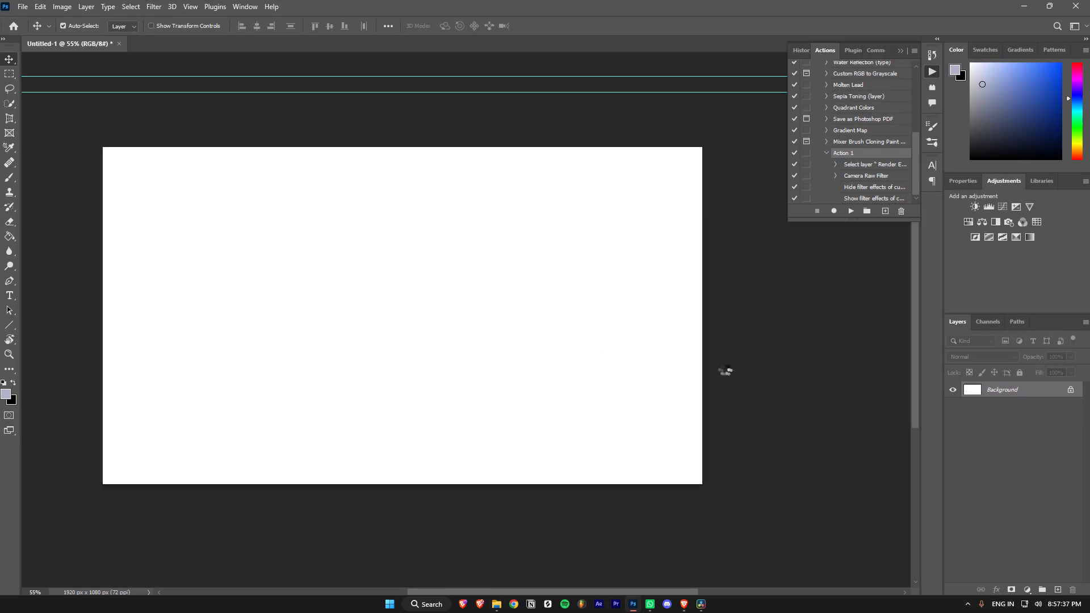
click(547, 360)
click(812, 333)
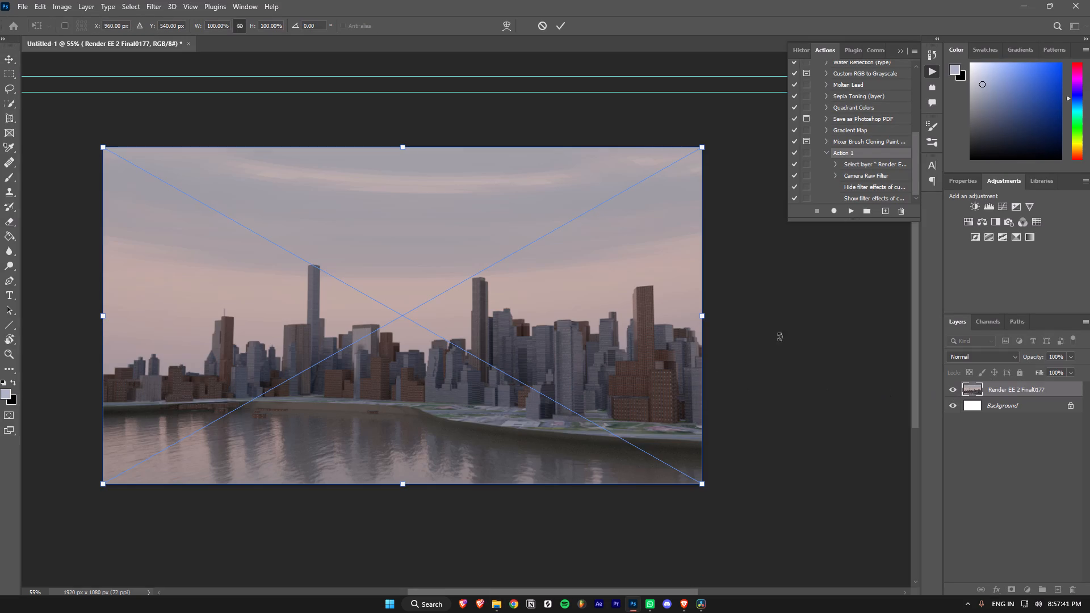
click(9, 62)
click(519, 320)
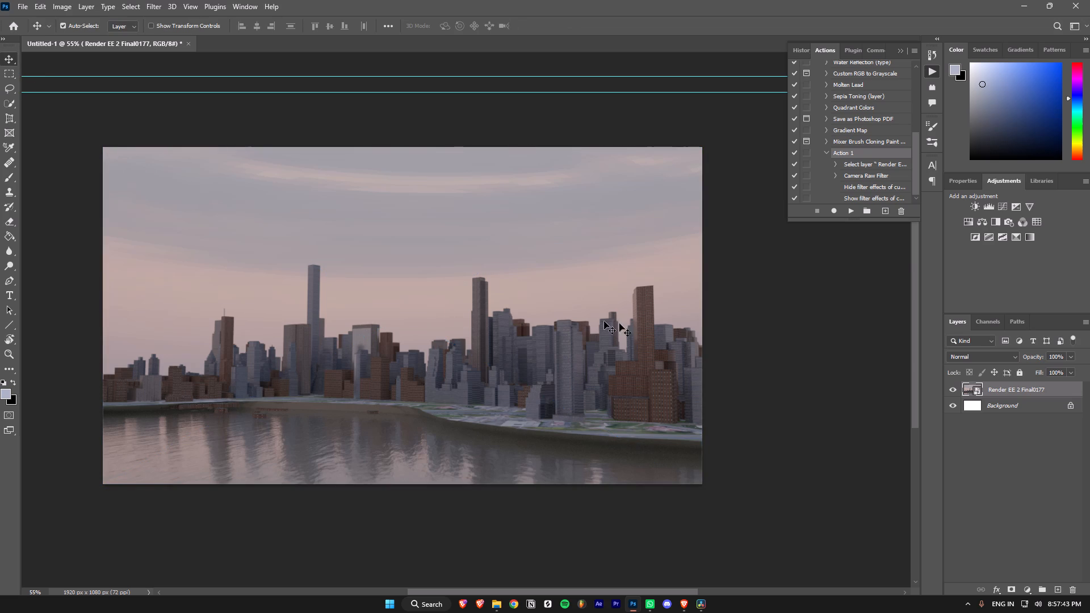
Open the Camera Raw Filter on the Render EE 2 Final0177 layer and create a sky mask.
right_click(996, 393)
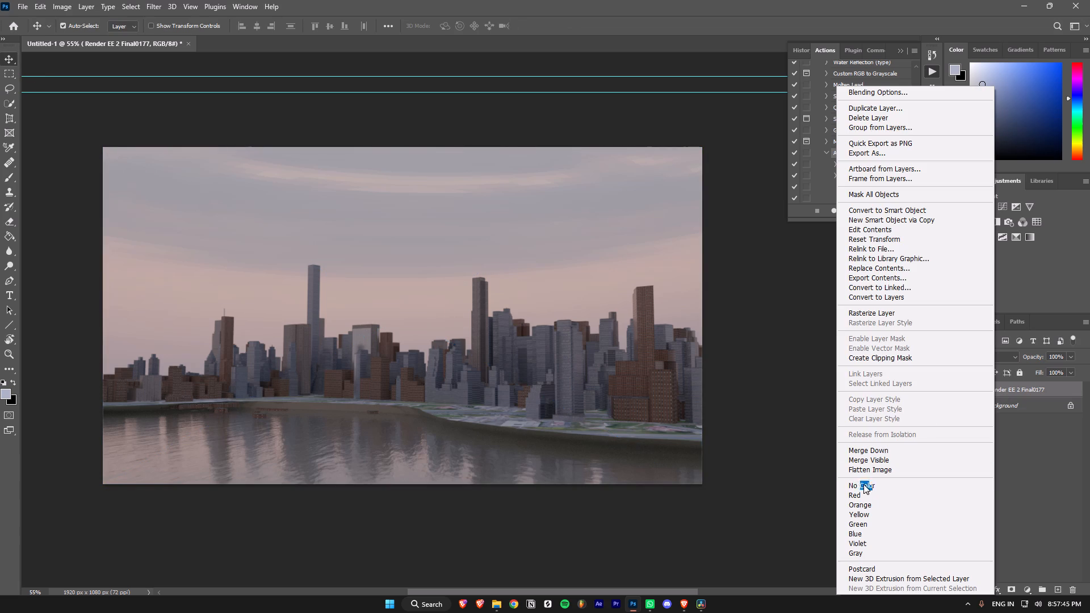
click(200, 1)
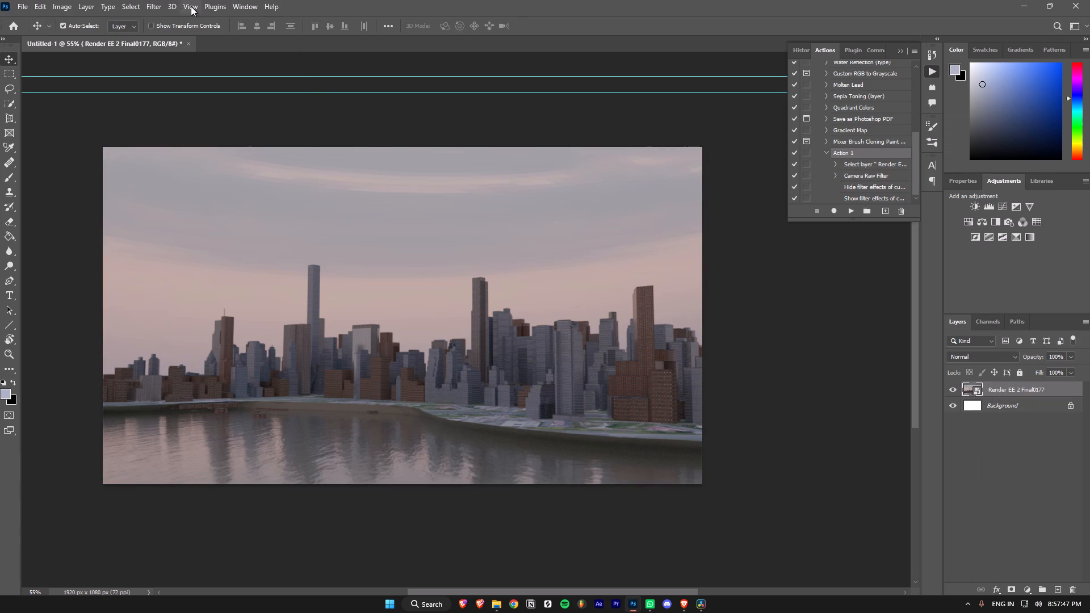
click(172, 9)
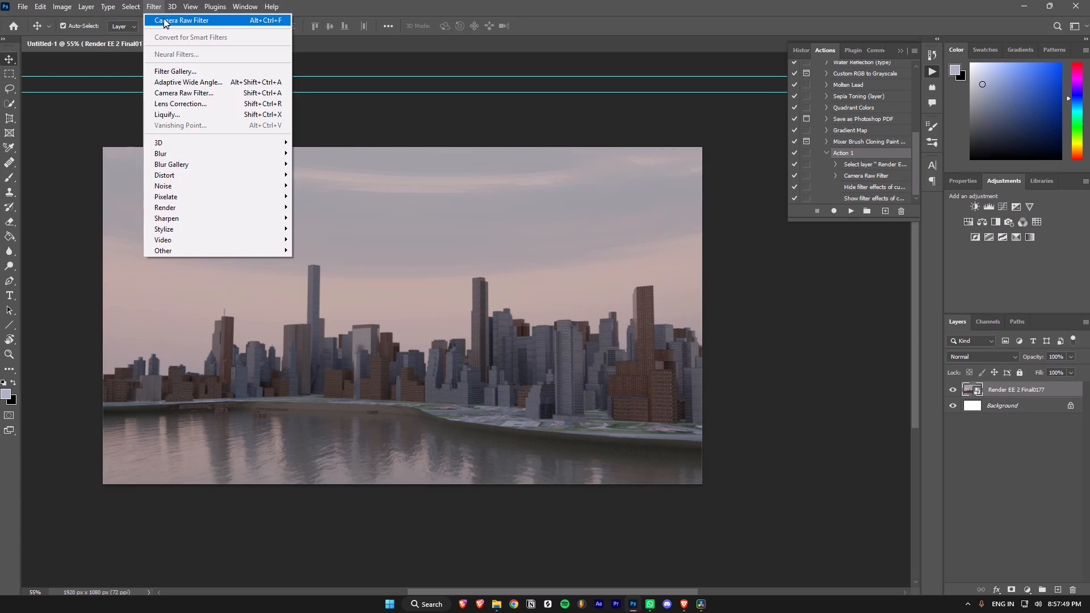
click(167, 15)
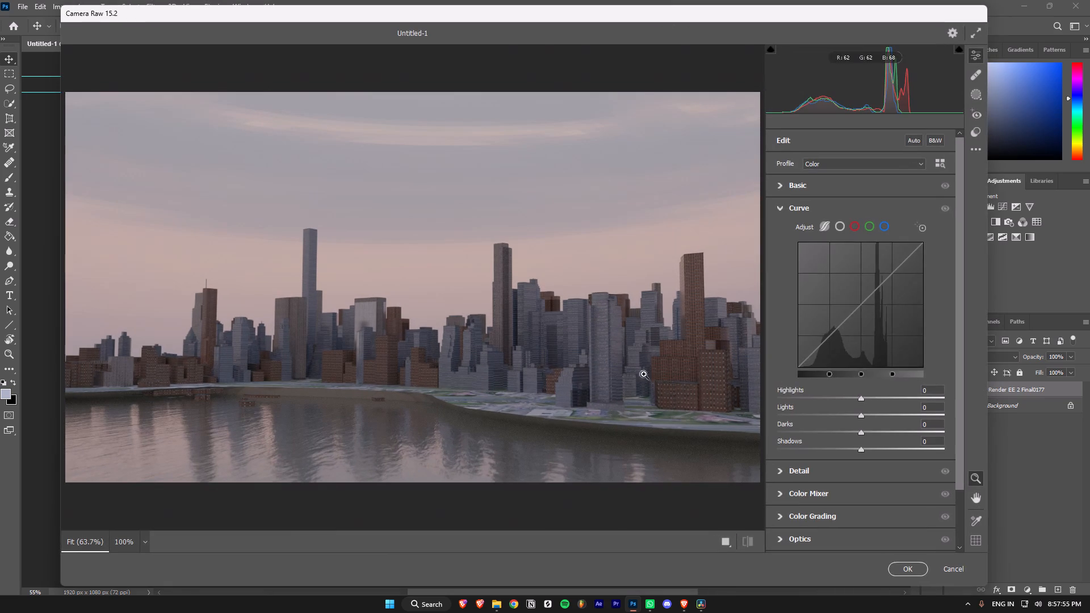
click(982, 94)
click(856, 173)
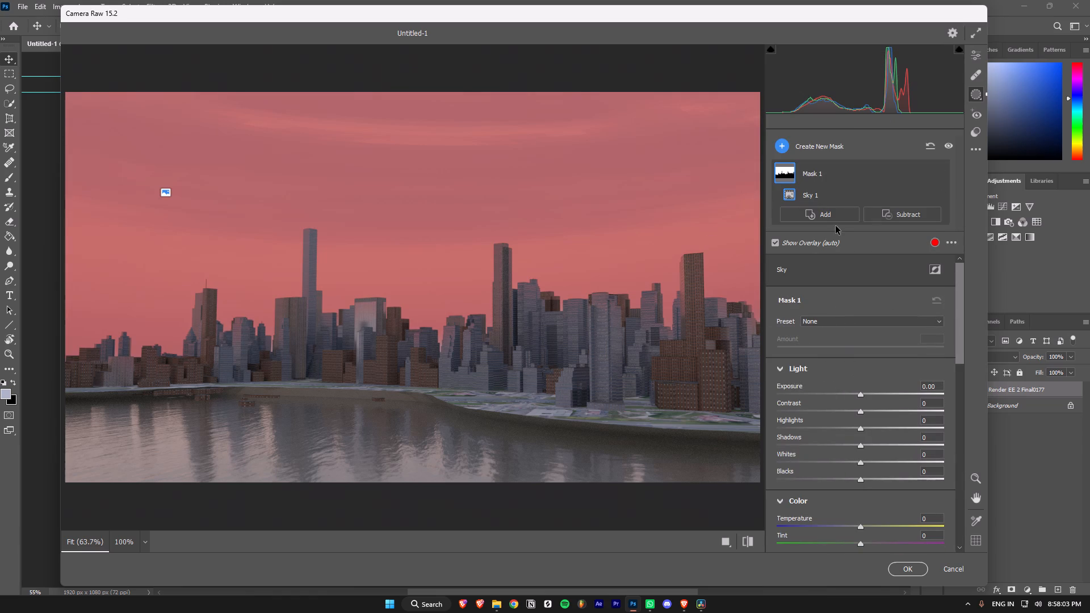
Add a wide radial gradient mask with feather 100 over the upper-left part of the sky.
click(779, 142)
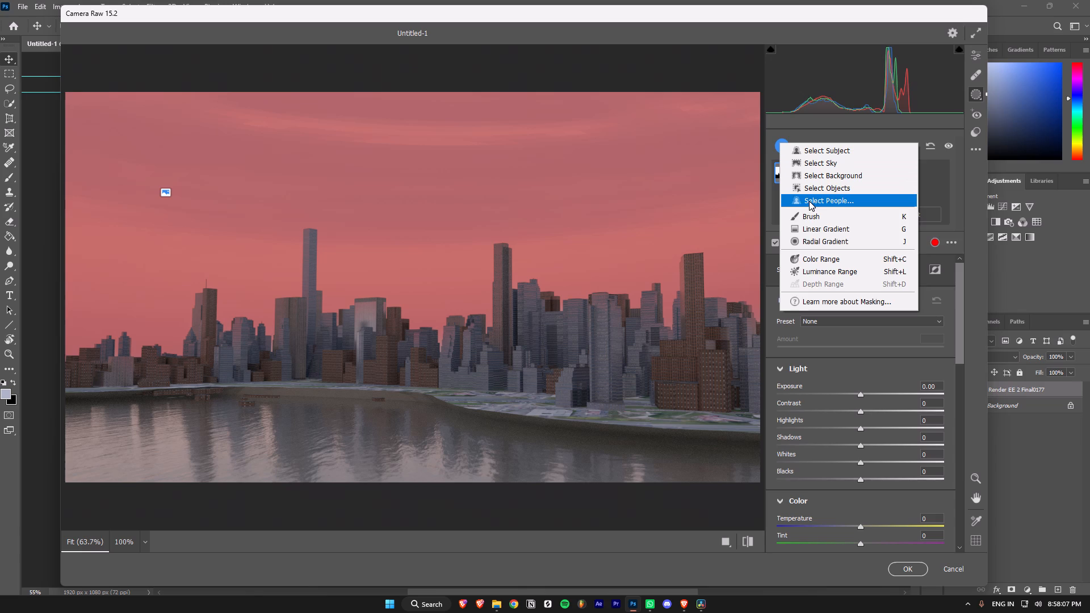
click(823, 246)
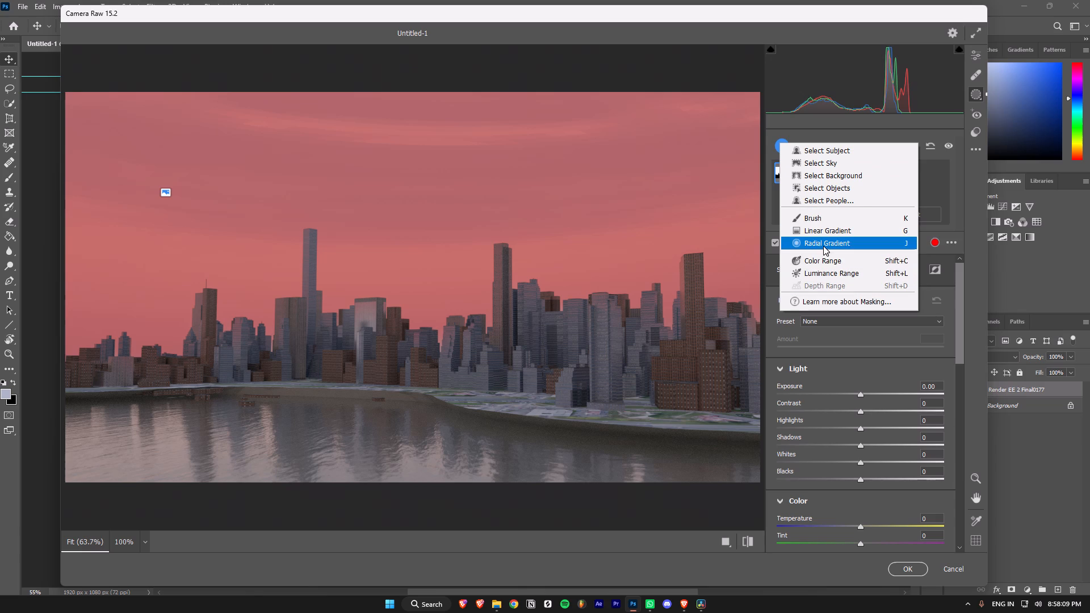
drag(380, 171, 627, 281)
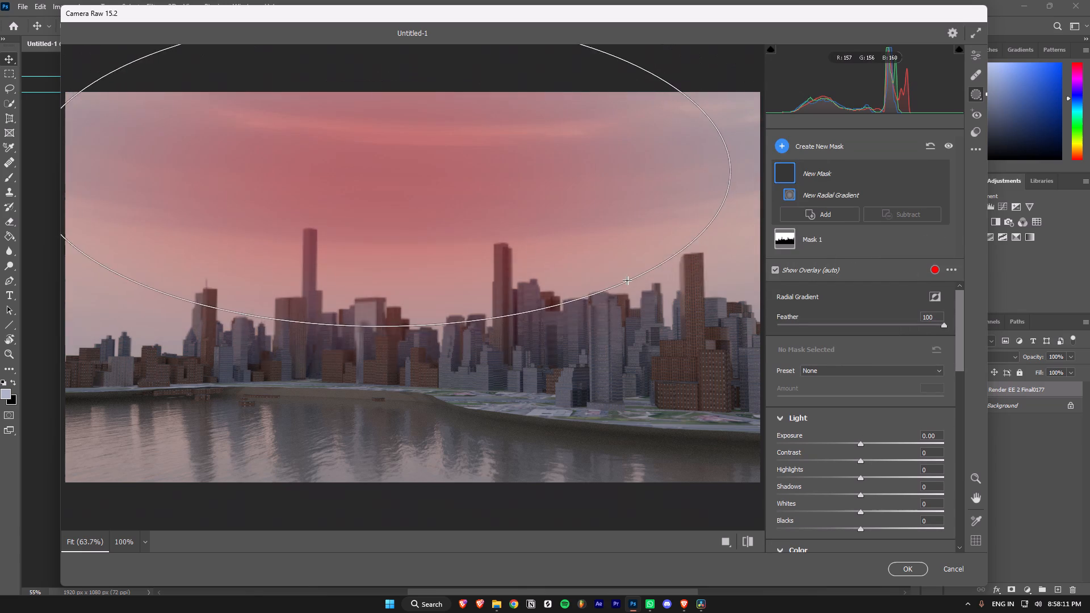
drag(627, 281, 624, 291)
drag(392, 184, 367, 162)
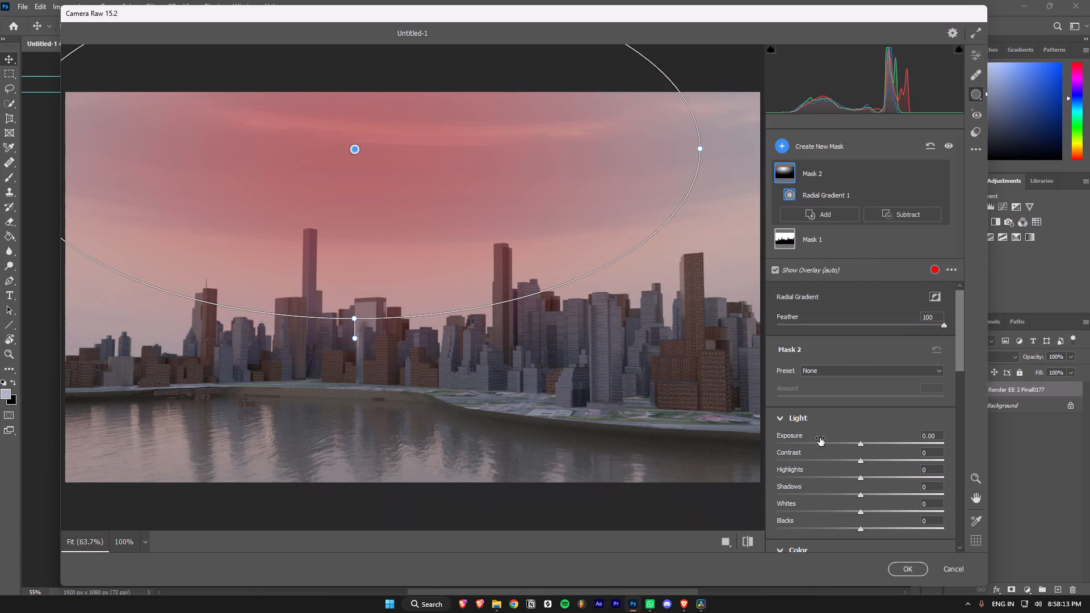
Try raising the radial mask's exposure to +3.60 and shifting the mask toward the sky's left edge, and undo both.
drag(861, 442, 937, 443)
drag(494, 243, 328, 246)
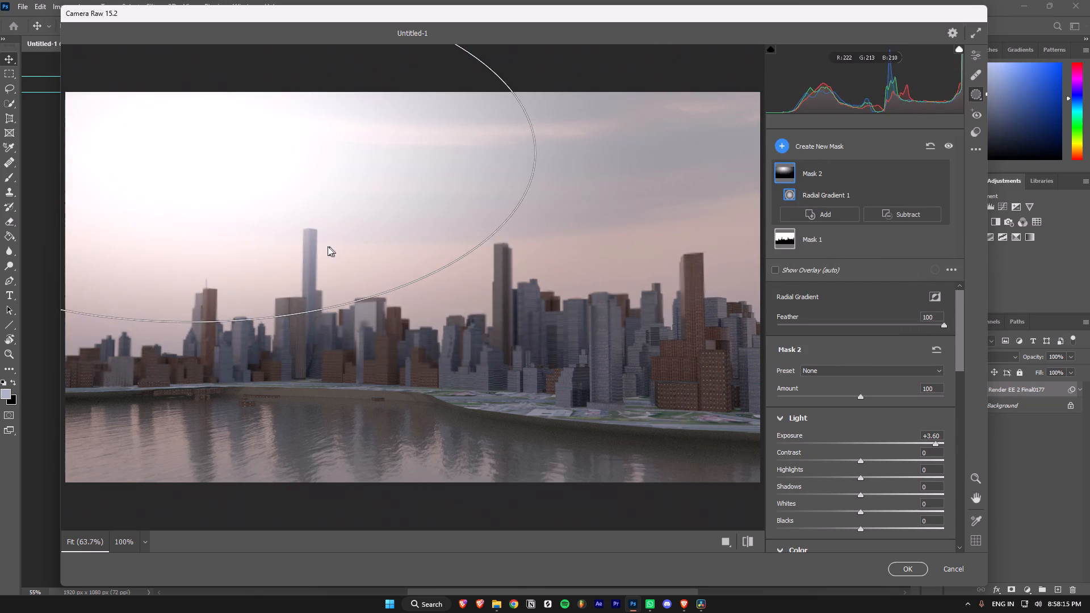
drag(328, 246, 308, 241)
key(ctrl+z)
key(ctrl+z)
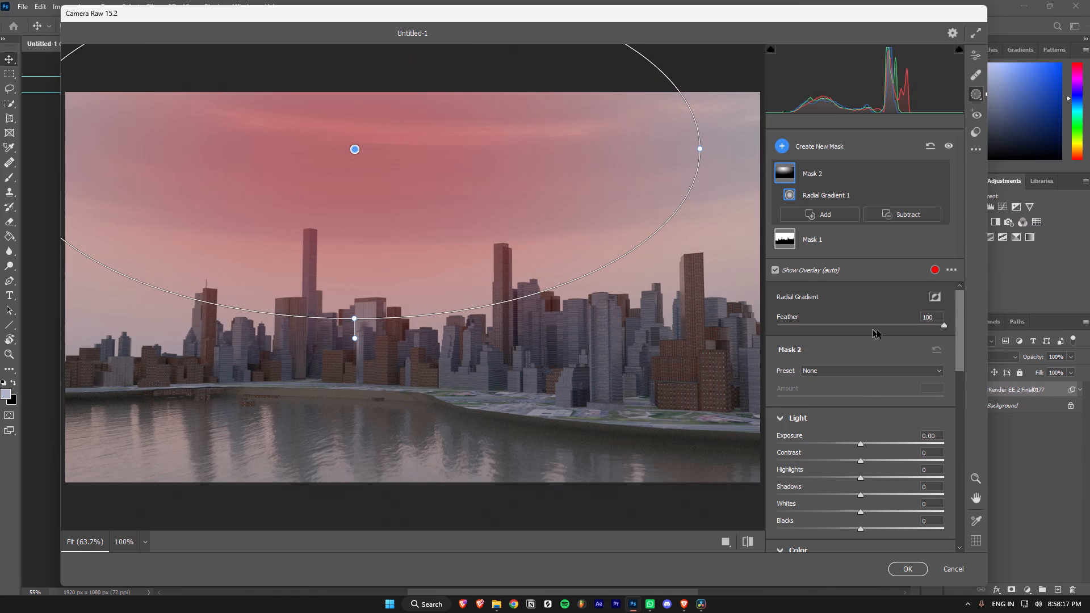
Apply the Camera Raw filter to the Render EE 2 Final0177 layer.
key(Escape)
click(906, 570)
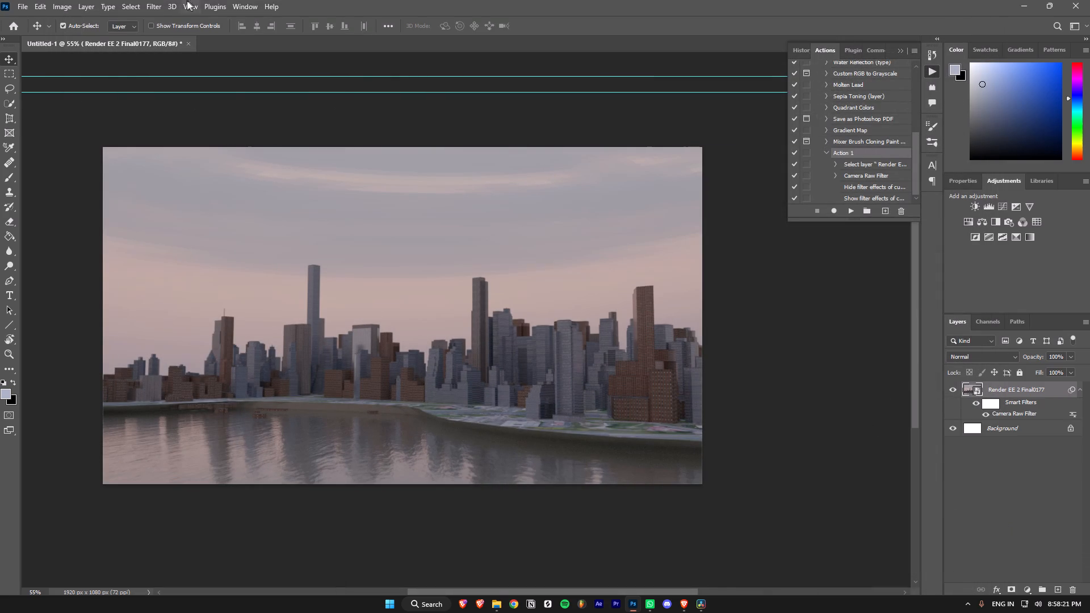
Select the sky of the Render EE 2 Final0177 layer, copy it to a new layer and check it in isolation.
click(116, 2)
click(129, 0)
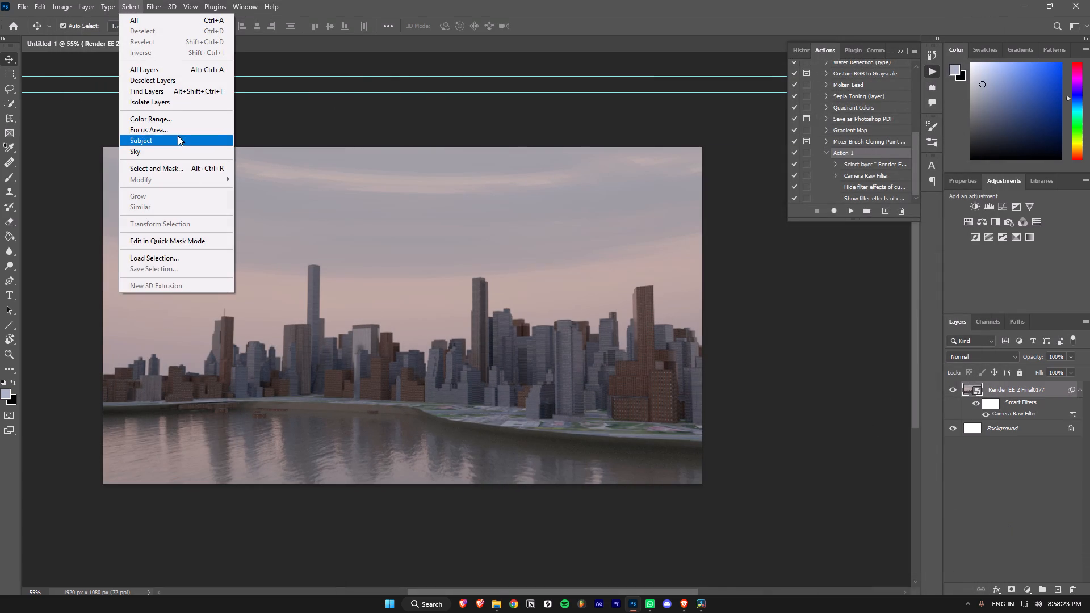
click(152, 148)
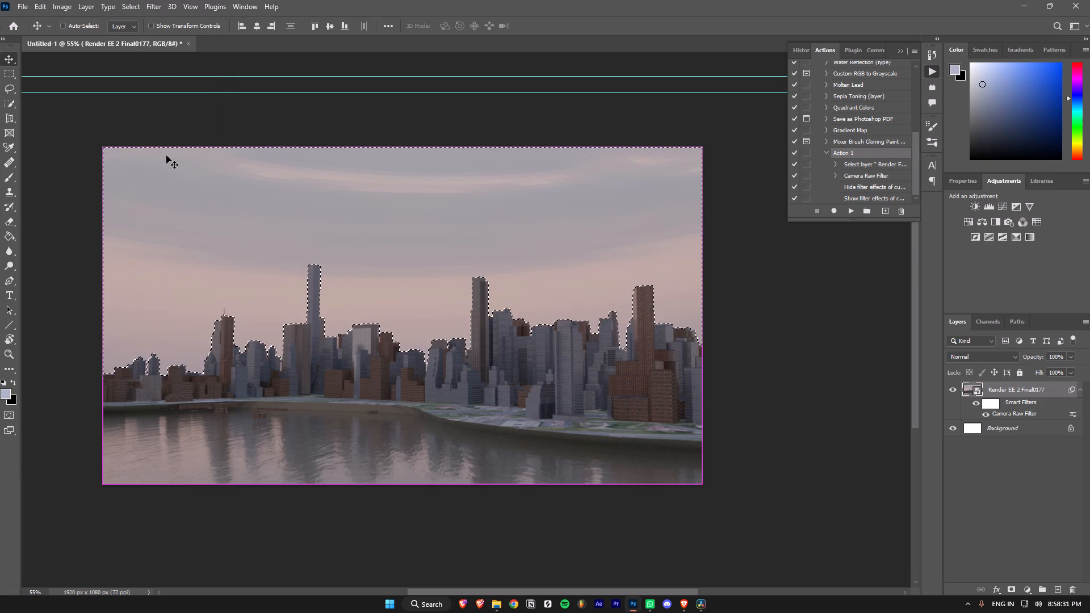
key(ctrl+c)
key(ctrl+v)
click(954, 401)
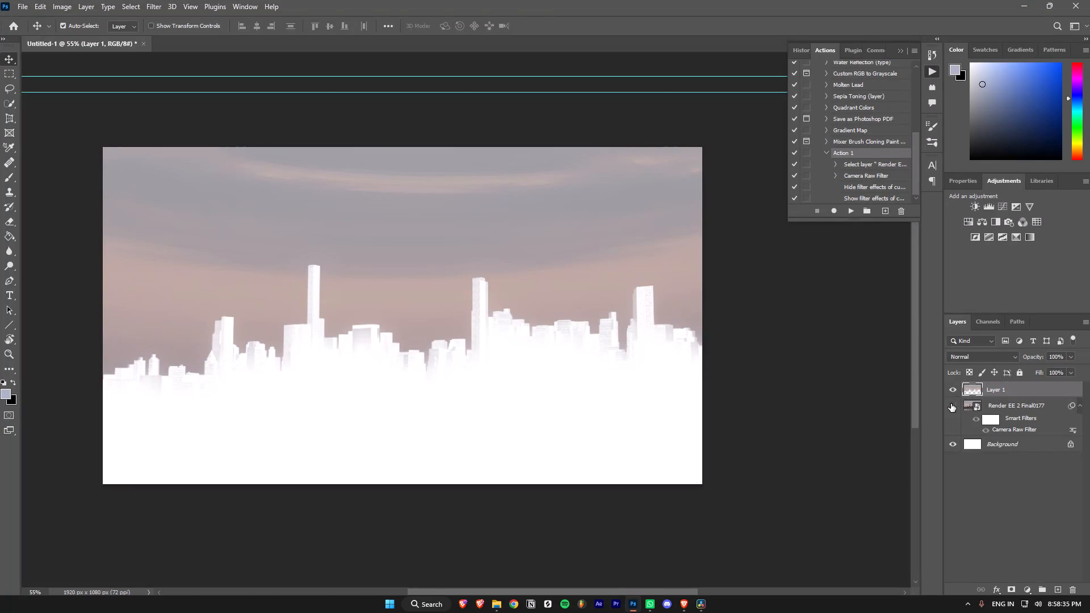
click(951, 402)
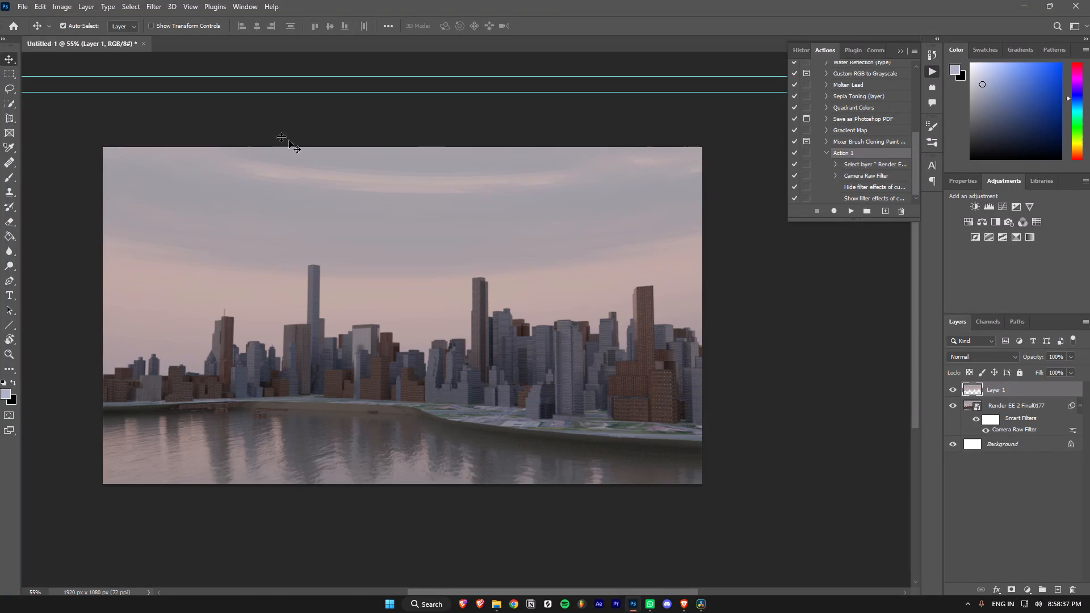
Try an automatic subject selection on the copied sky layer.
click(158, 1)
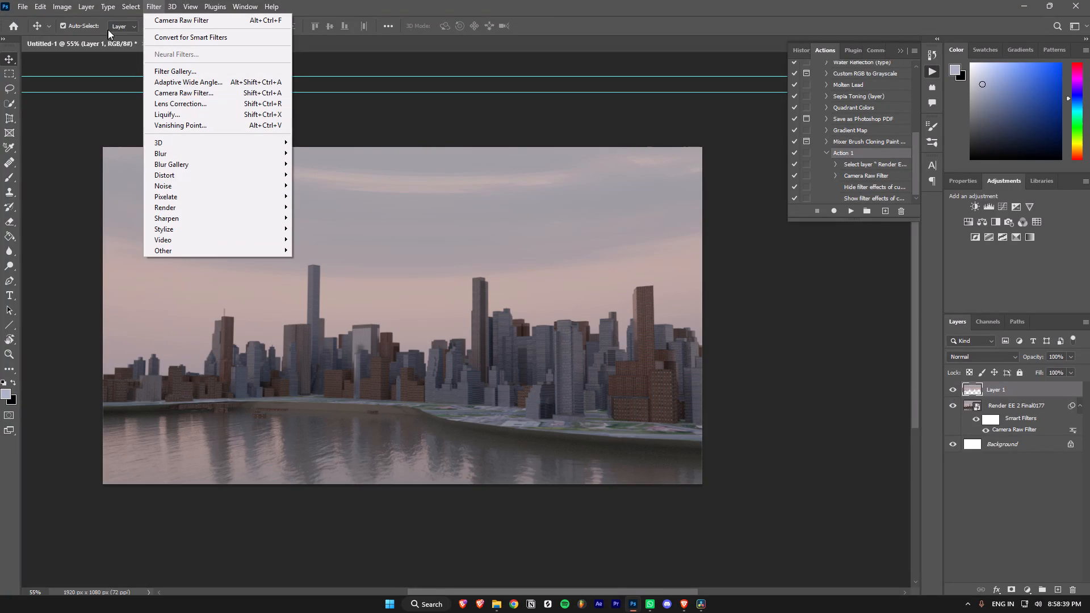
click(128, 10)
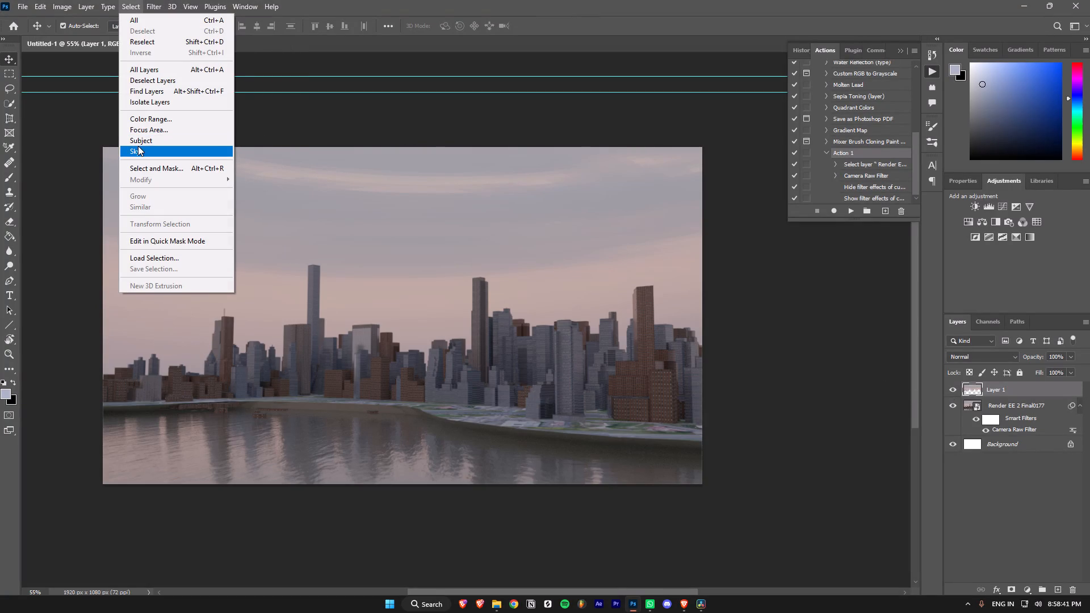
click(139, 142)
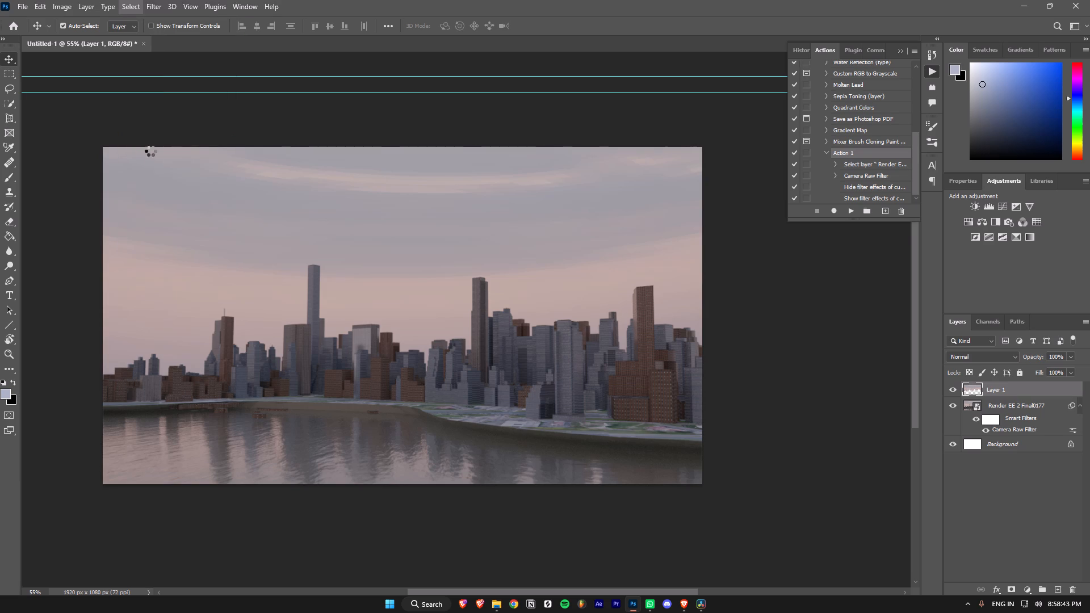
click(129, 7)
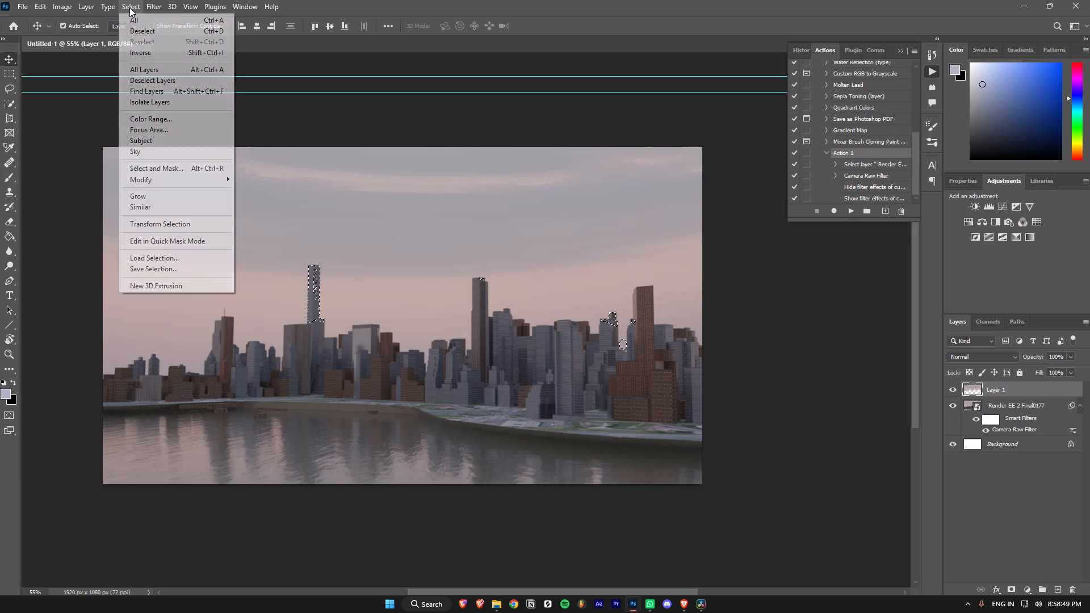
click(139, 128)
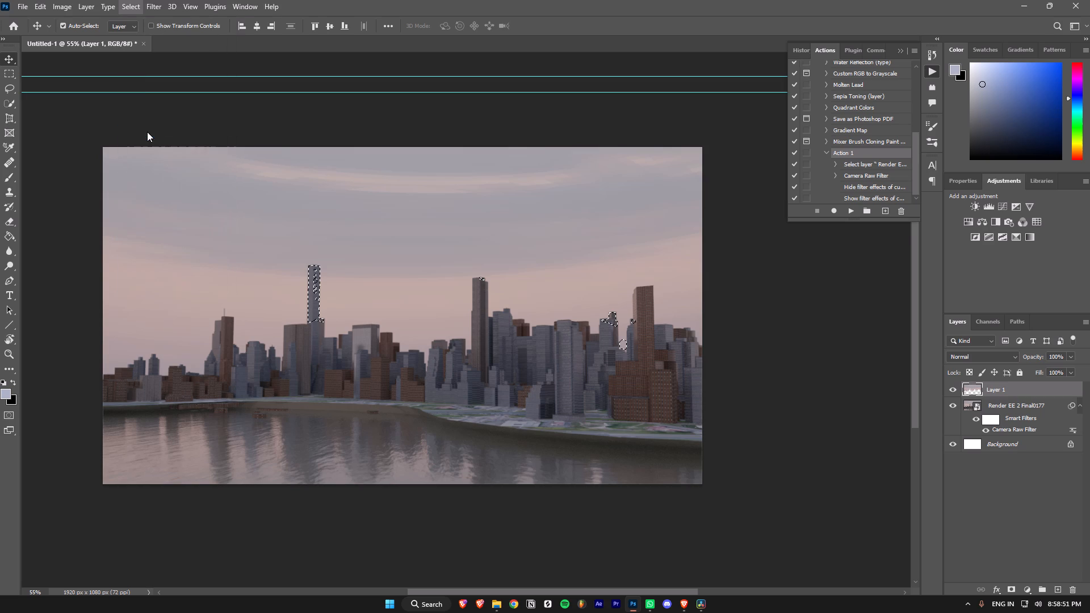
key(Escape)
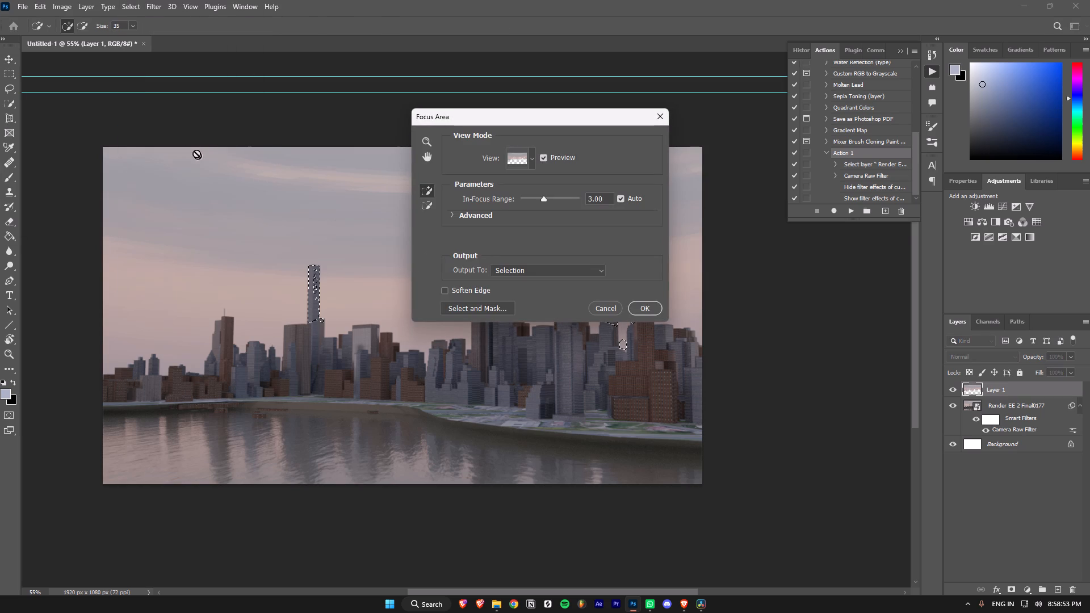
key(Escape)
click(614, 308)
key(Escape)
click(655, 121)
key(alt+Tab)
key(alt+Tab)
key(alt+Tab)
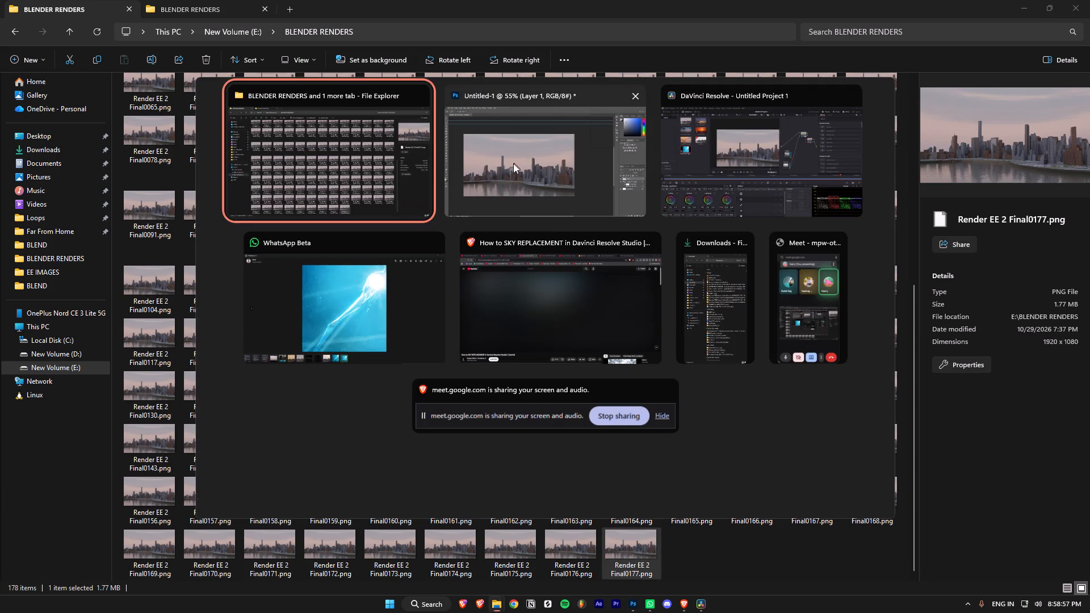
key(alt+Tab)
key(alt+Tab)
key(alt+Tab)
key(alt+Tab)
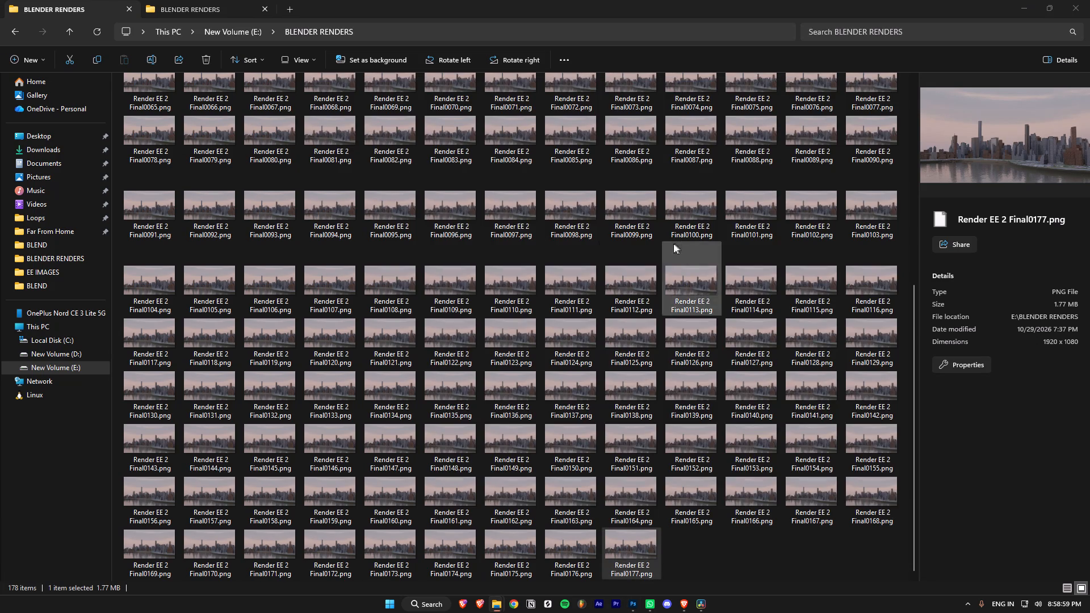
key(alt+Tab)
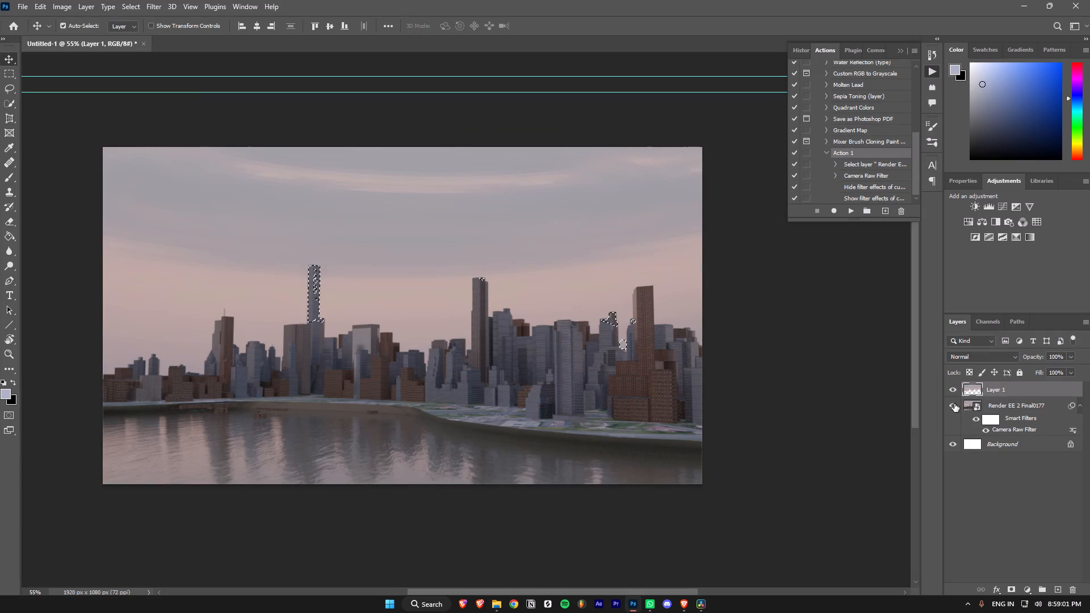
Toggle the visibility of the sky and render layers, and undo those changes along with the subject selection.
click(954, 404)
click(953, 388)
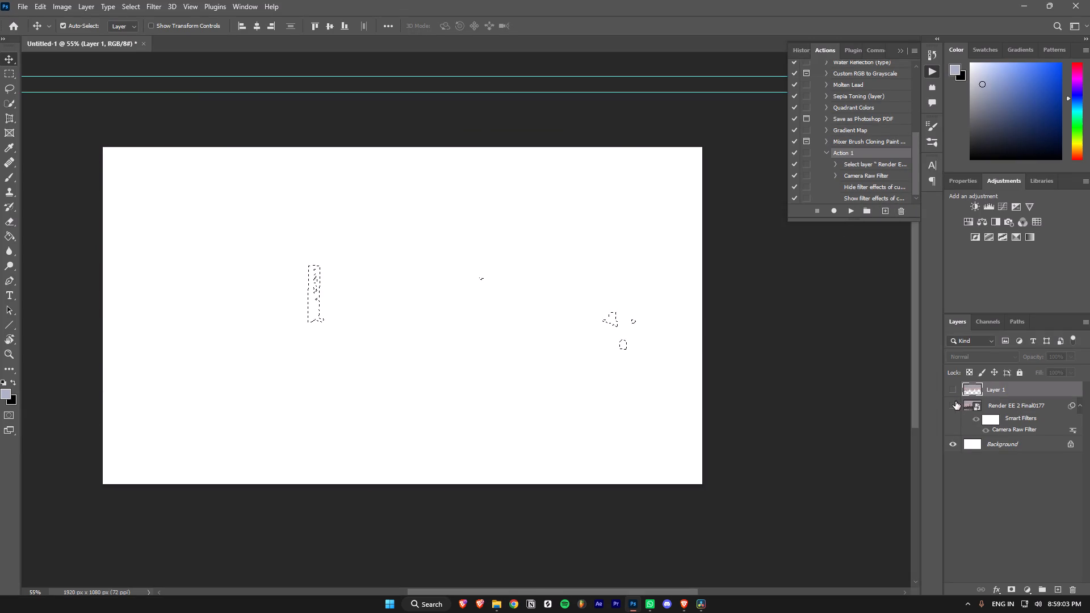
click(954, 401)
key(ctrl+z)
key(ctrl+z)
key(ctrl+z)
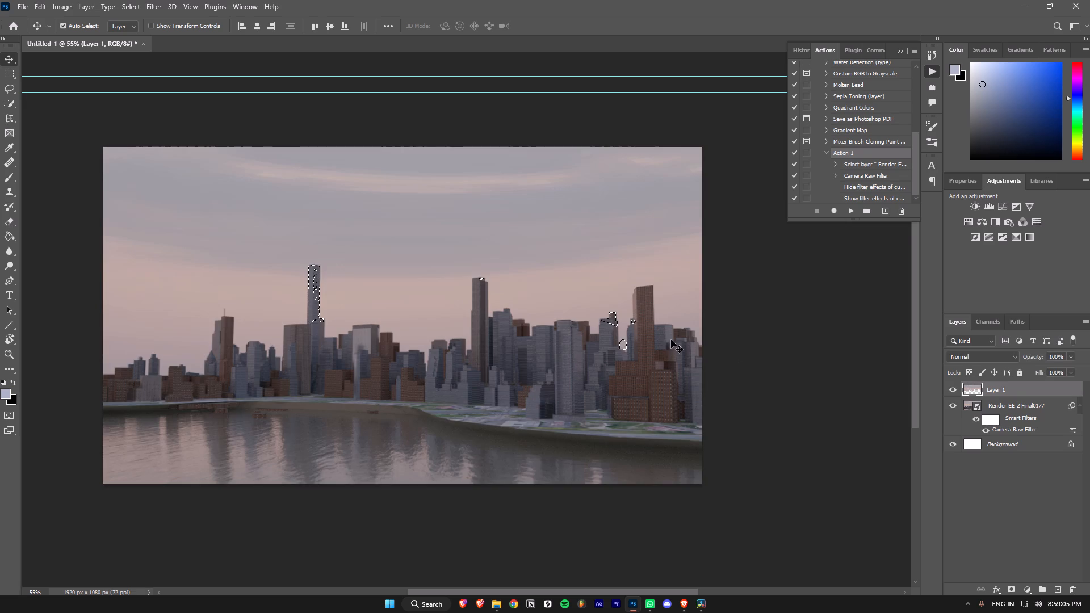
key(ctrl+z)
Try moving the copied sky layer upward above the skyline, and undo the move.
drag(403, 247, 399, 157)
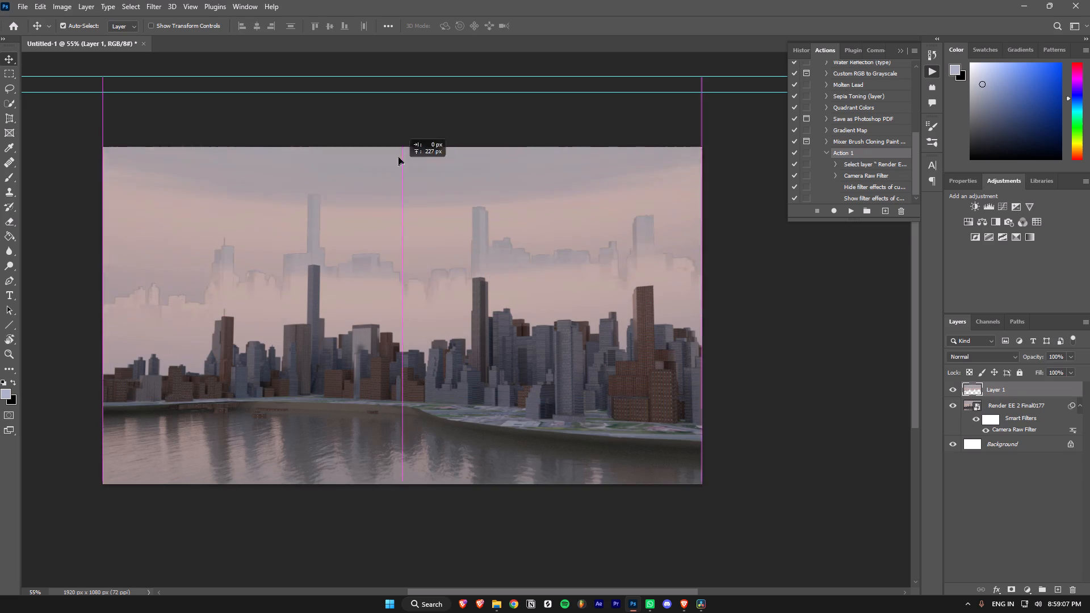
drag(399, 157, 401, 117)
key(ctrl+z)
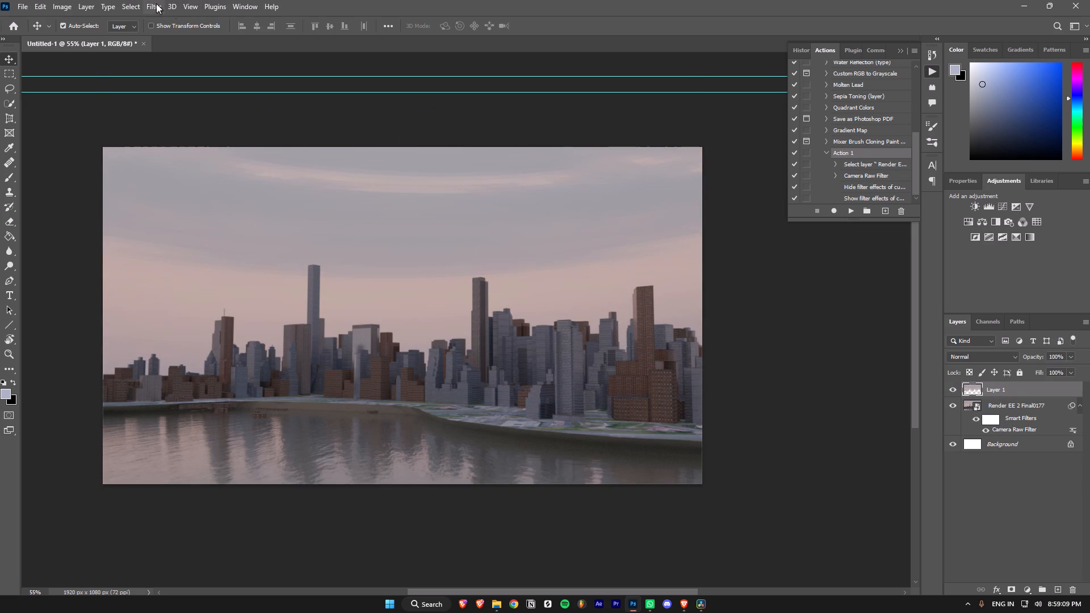
Apply the Blur filter and the Blur More filter to the copied sky layer.
click(152, 3)
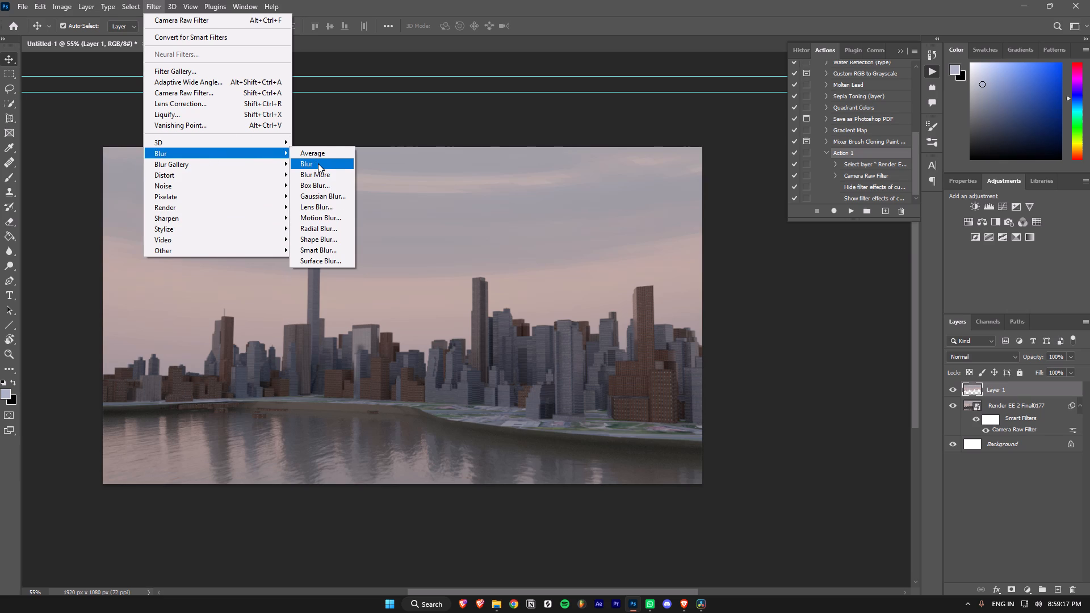
click(318, 163)
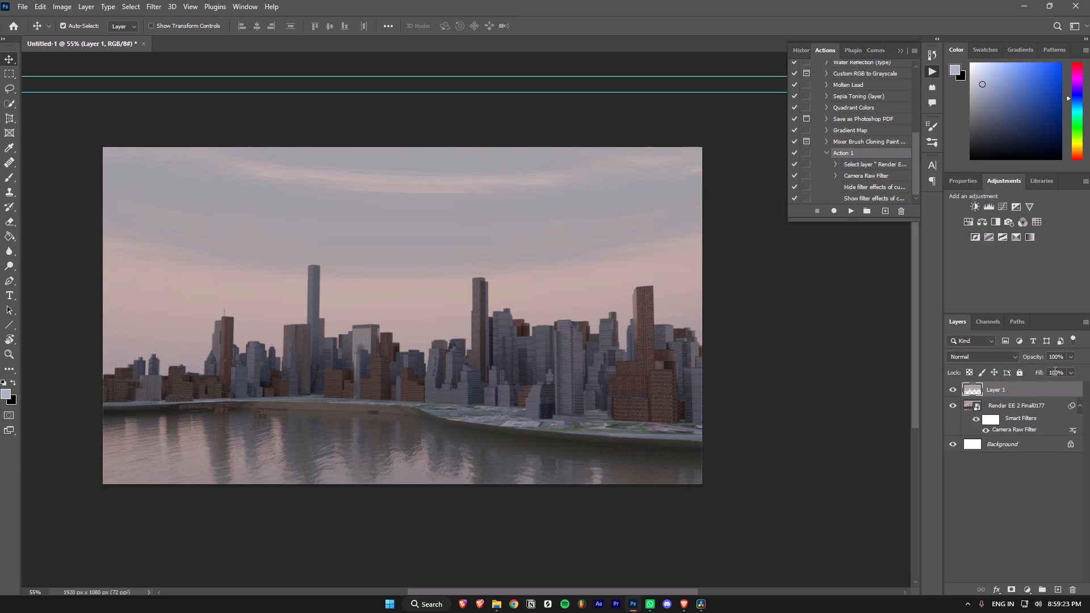
right_click(1034, 385)
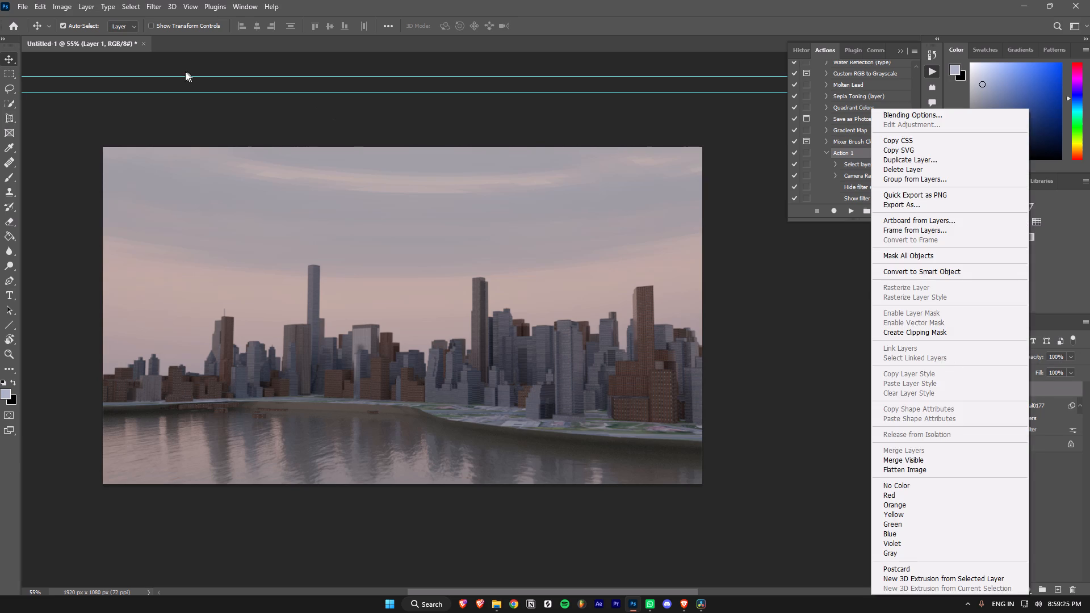
key(Escape)
click(151, 5)
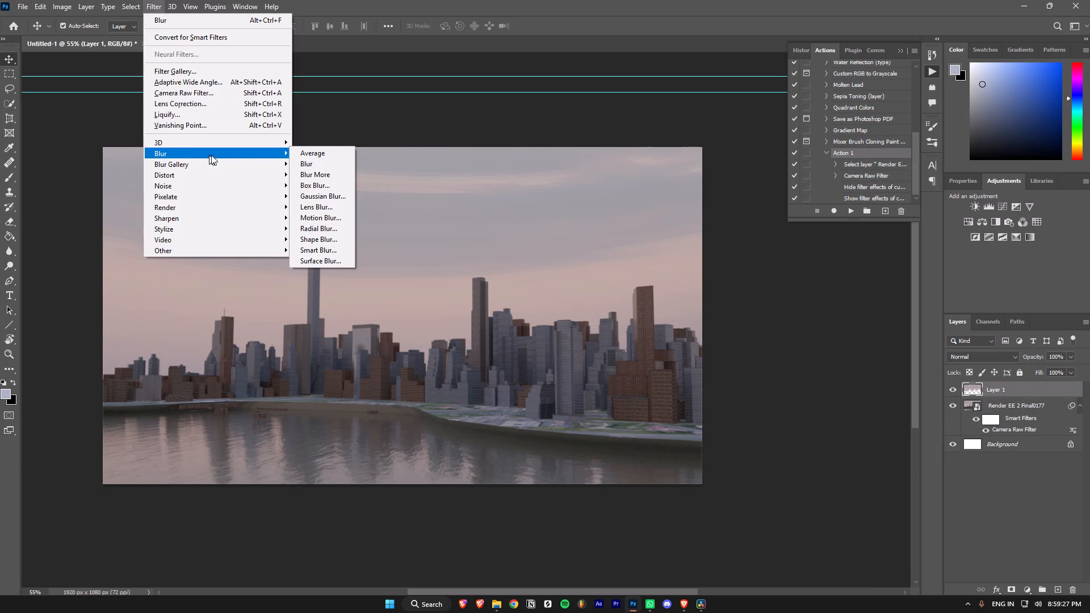
click(315, 170)
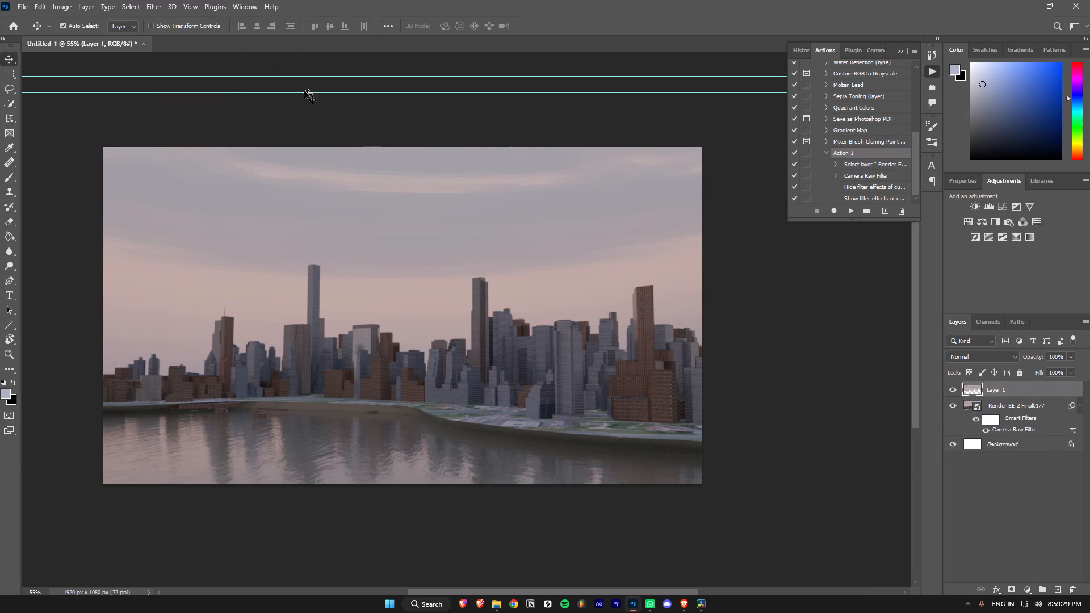
Toggle the render layer's smart filters off and on to compare the image.
click(1014, 397)
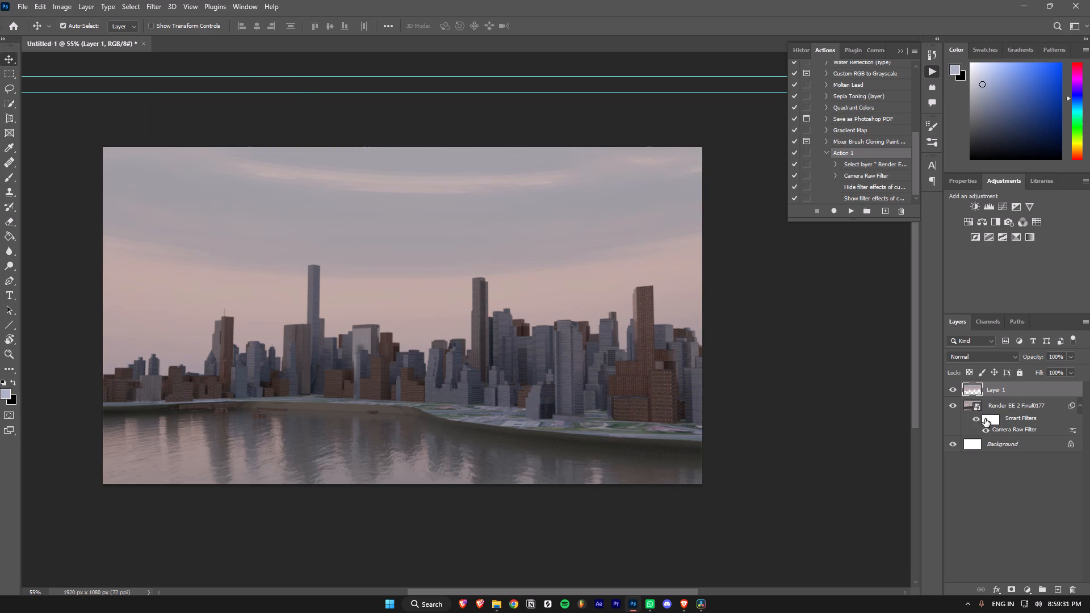
click(974, 423)
click(976, 422)
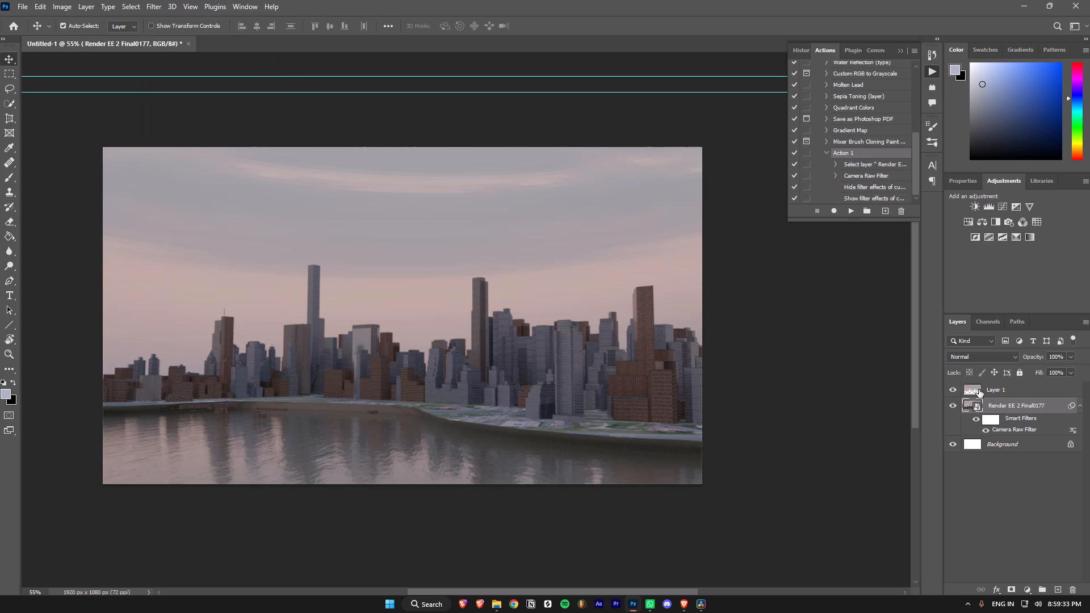
Open Gaussian Blur on the copied sky layer and set the radius to 8.0 pixels, keeping the preview on.
click(979, 389)
click(182, 5)
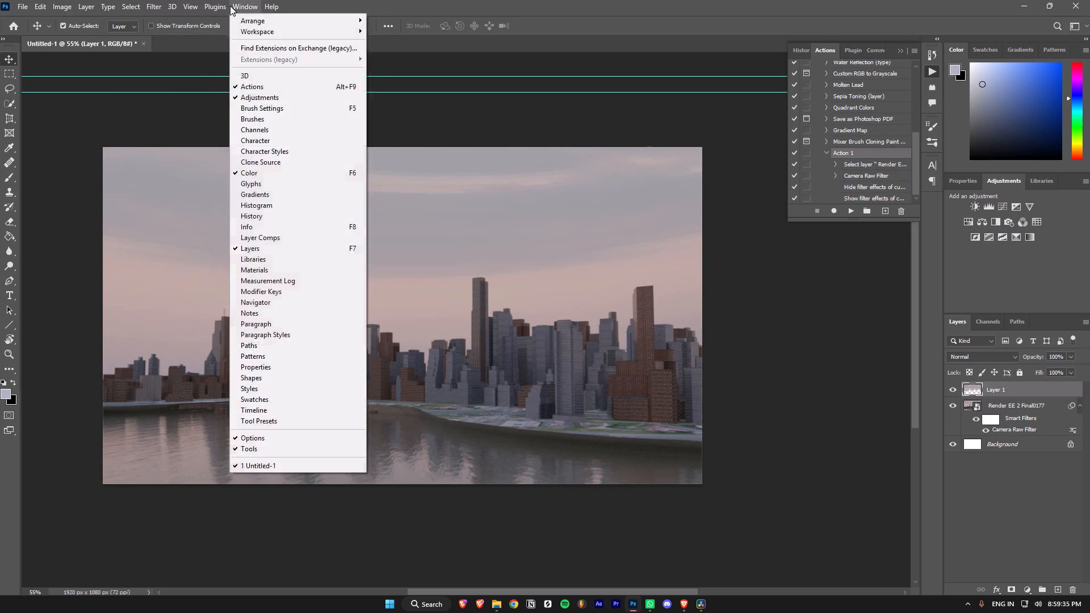
click(157, 2)
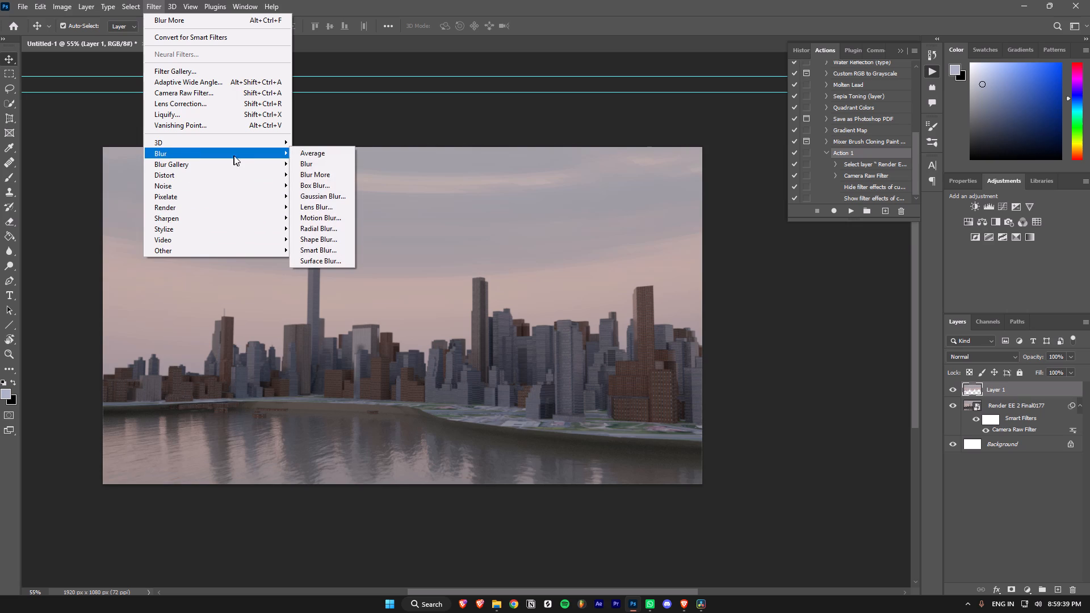
click(334, 197)
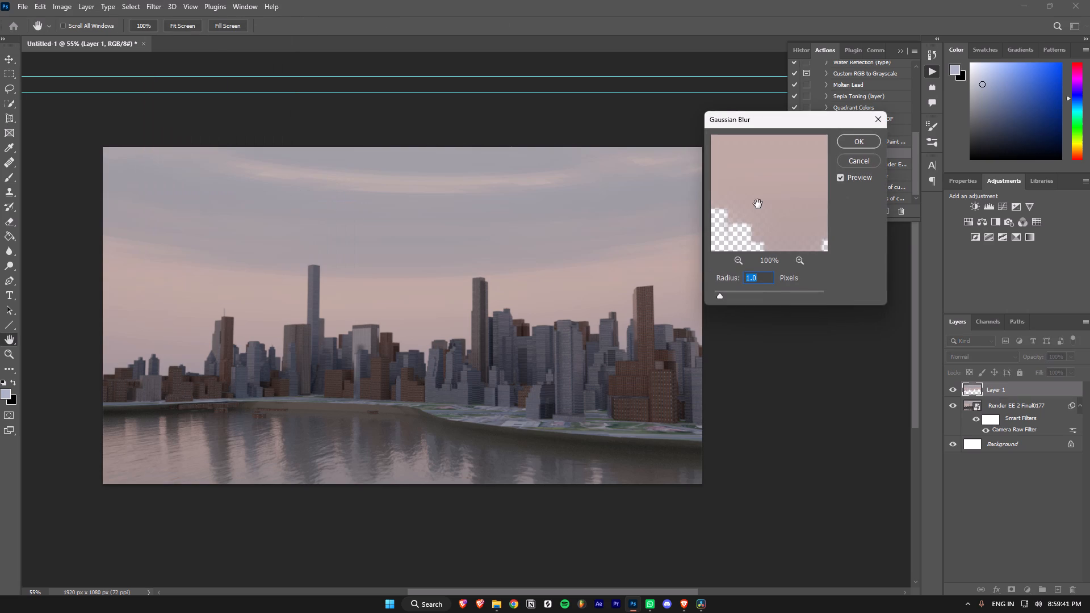
drag(727, 292, 812, 300)
drag(796, 295, 760, 290)
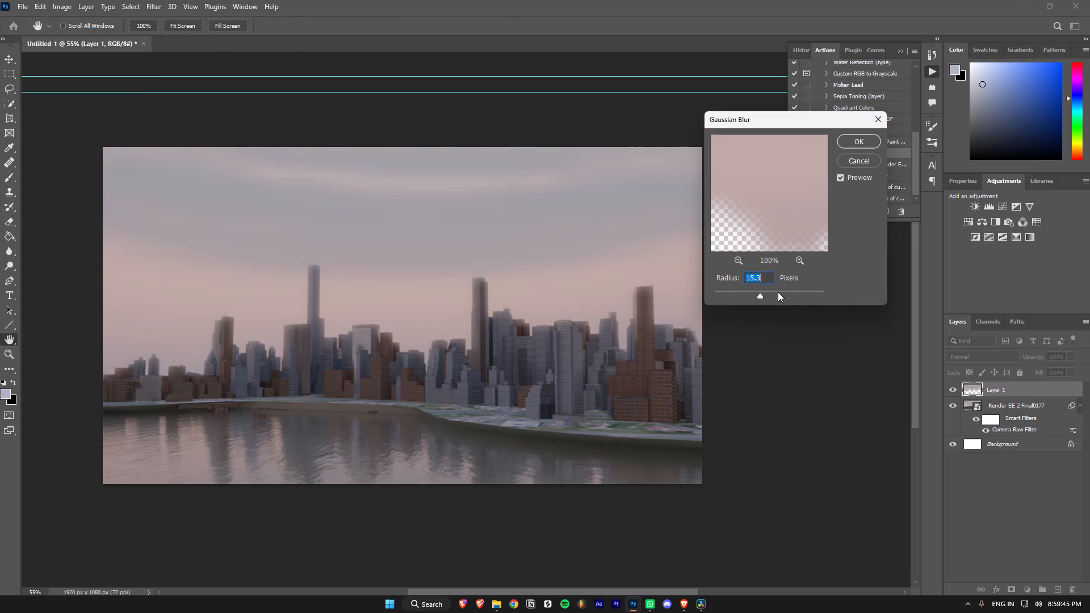
click(806, 297)
drag(796, 299, 752, 293)
drag(754, 122, 599, 238)
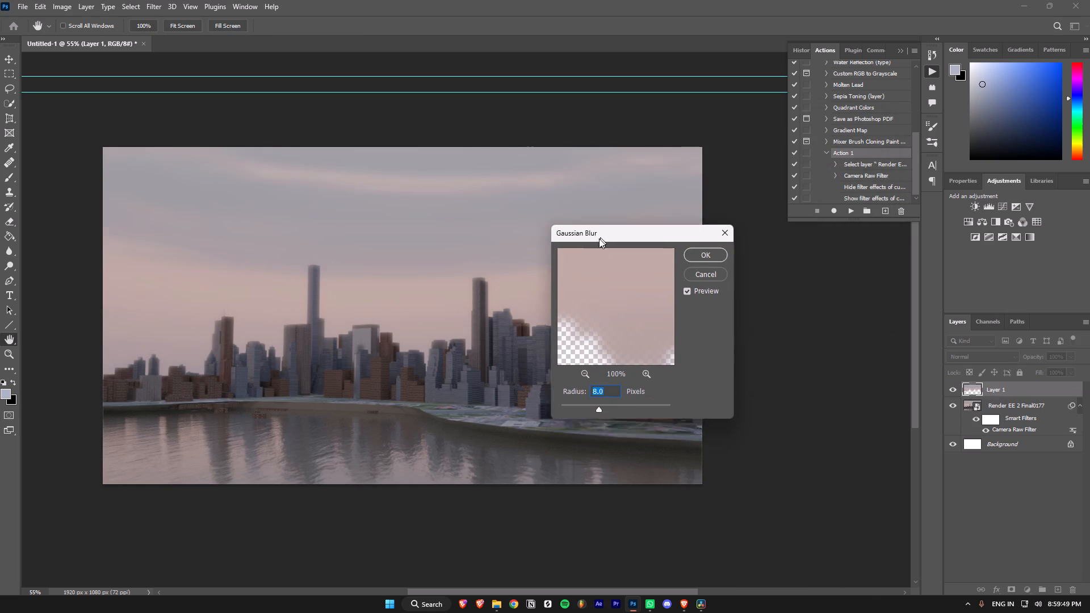
Apply the Gaussian Blur with the 8.0-pixel radius to the copied sky layer.
drag(599, 238, 583, 263)
click(693, 284)
Open the Camera Raw Filter for the blurred sky layer, Layer 1.
right_click(1029, 390)
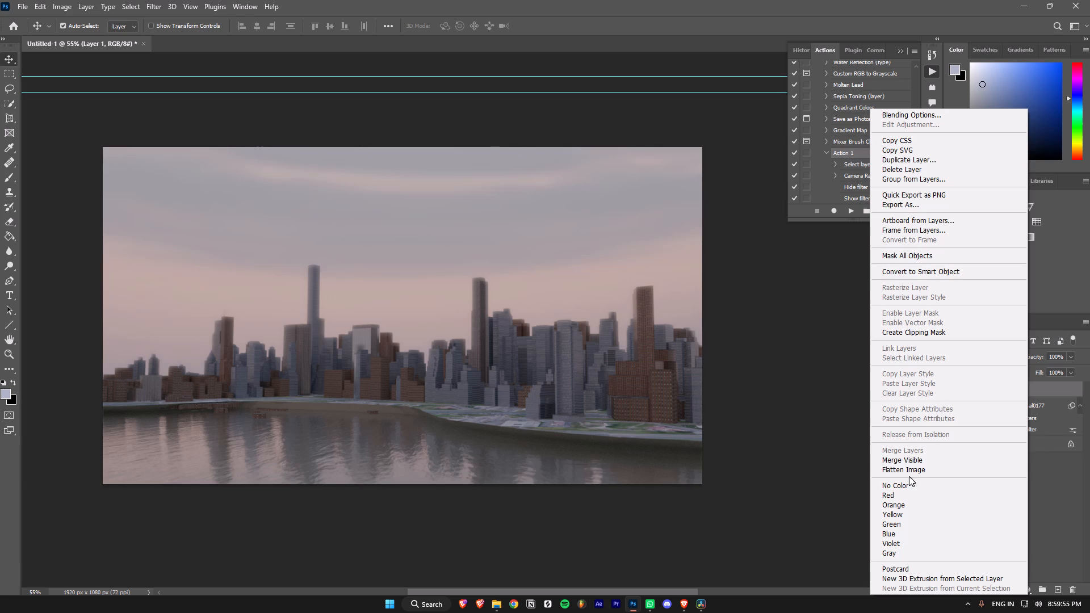
click(191, 2)
click(158, 0)
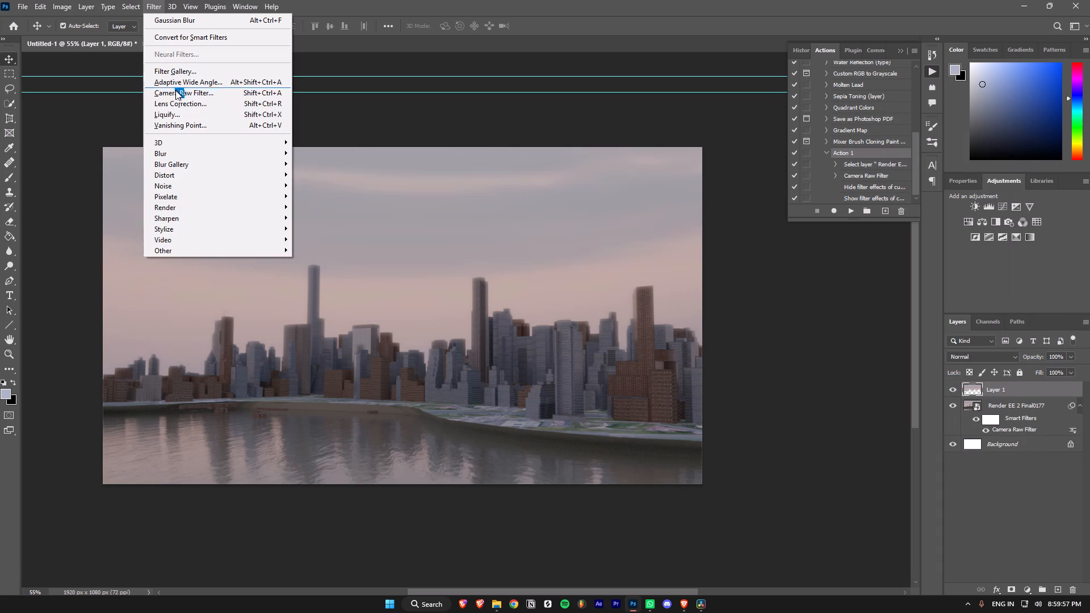
click(191, 96)
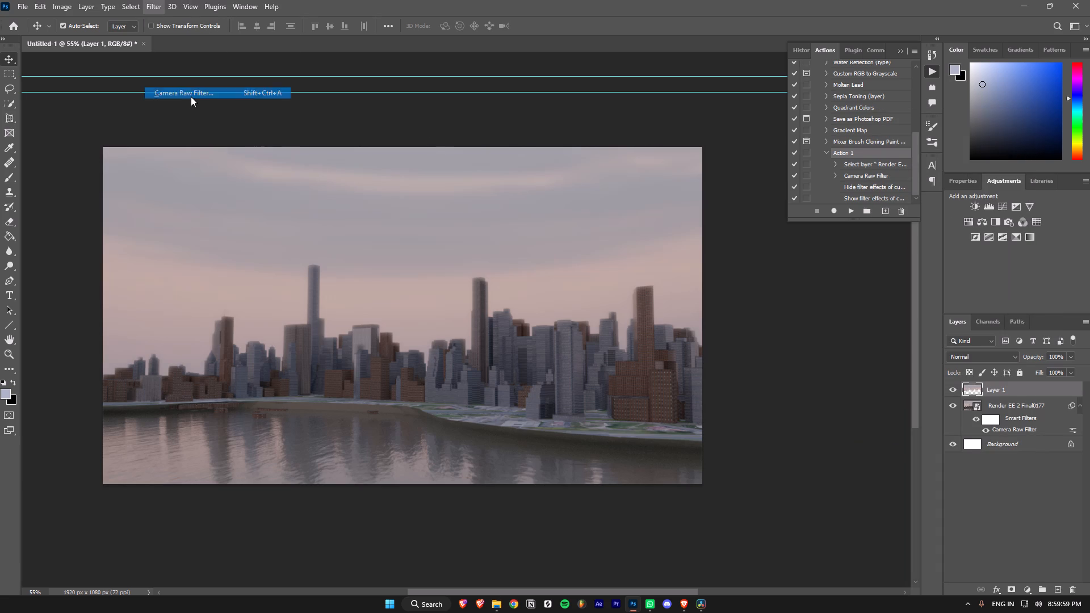
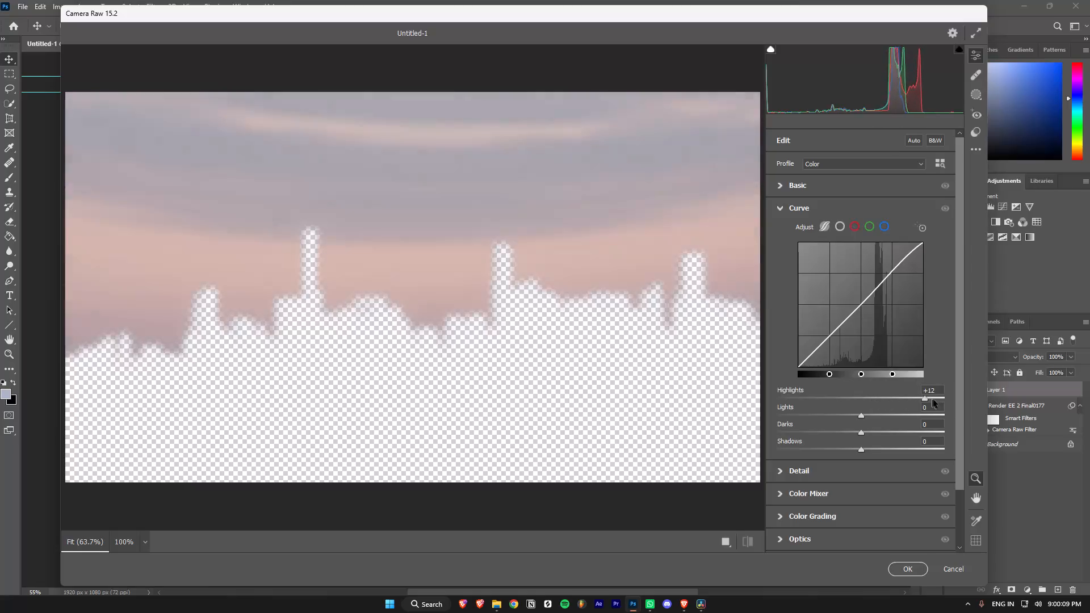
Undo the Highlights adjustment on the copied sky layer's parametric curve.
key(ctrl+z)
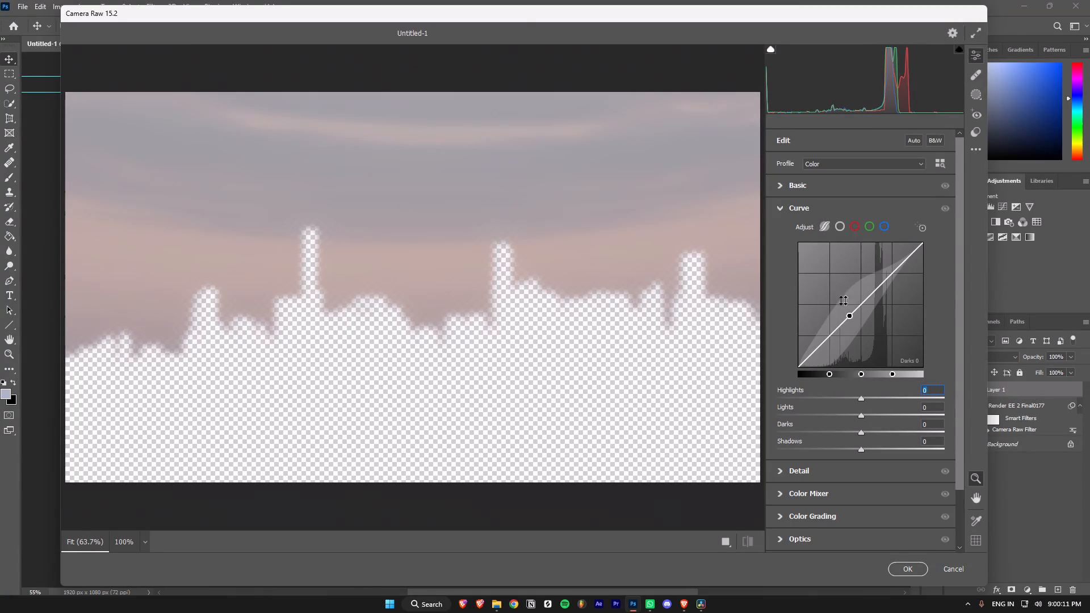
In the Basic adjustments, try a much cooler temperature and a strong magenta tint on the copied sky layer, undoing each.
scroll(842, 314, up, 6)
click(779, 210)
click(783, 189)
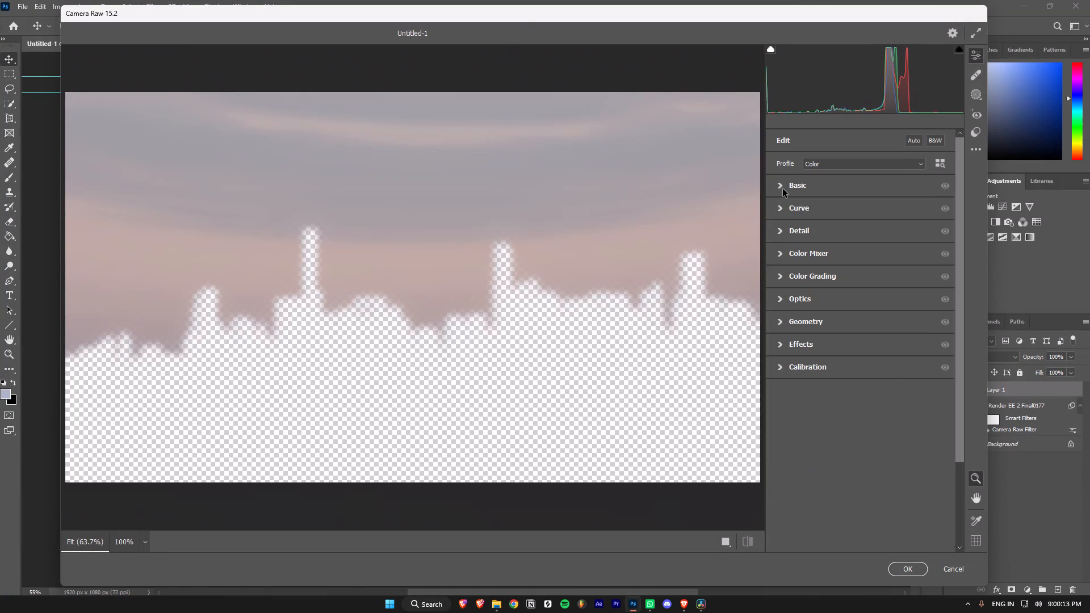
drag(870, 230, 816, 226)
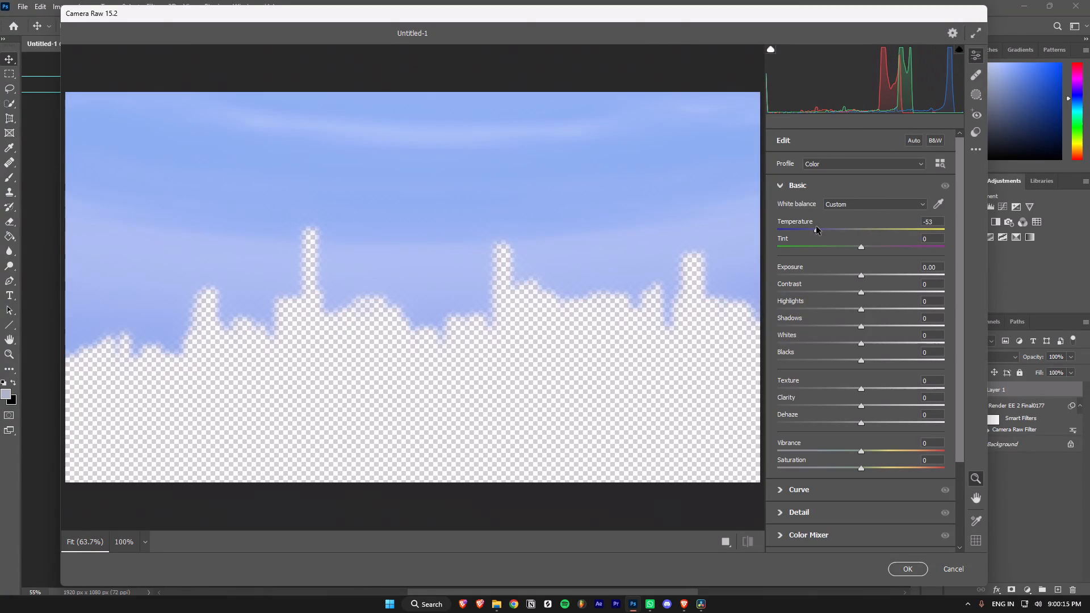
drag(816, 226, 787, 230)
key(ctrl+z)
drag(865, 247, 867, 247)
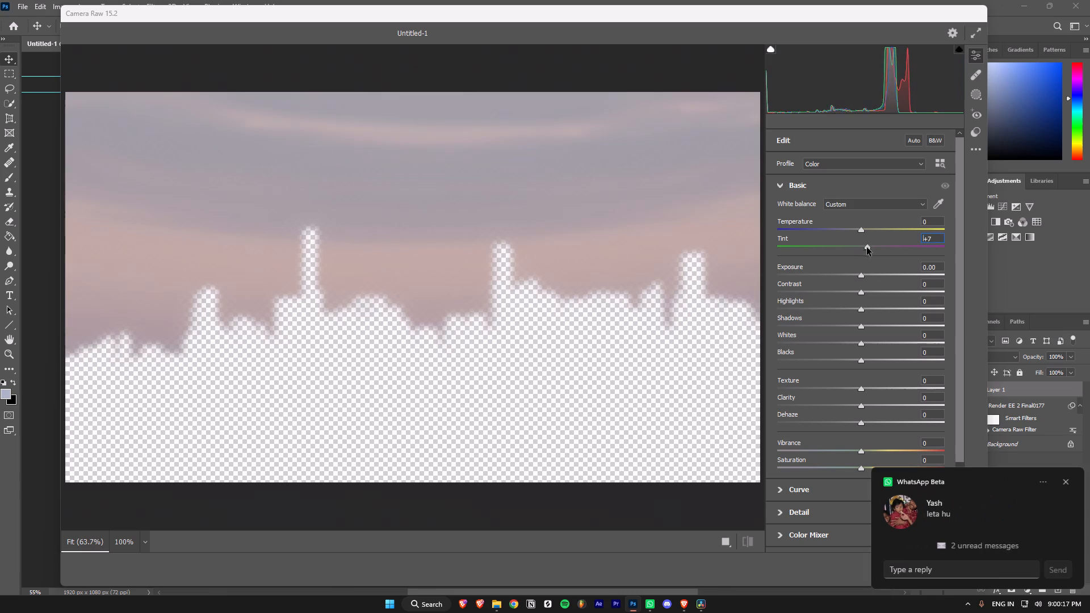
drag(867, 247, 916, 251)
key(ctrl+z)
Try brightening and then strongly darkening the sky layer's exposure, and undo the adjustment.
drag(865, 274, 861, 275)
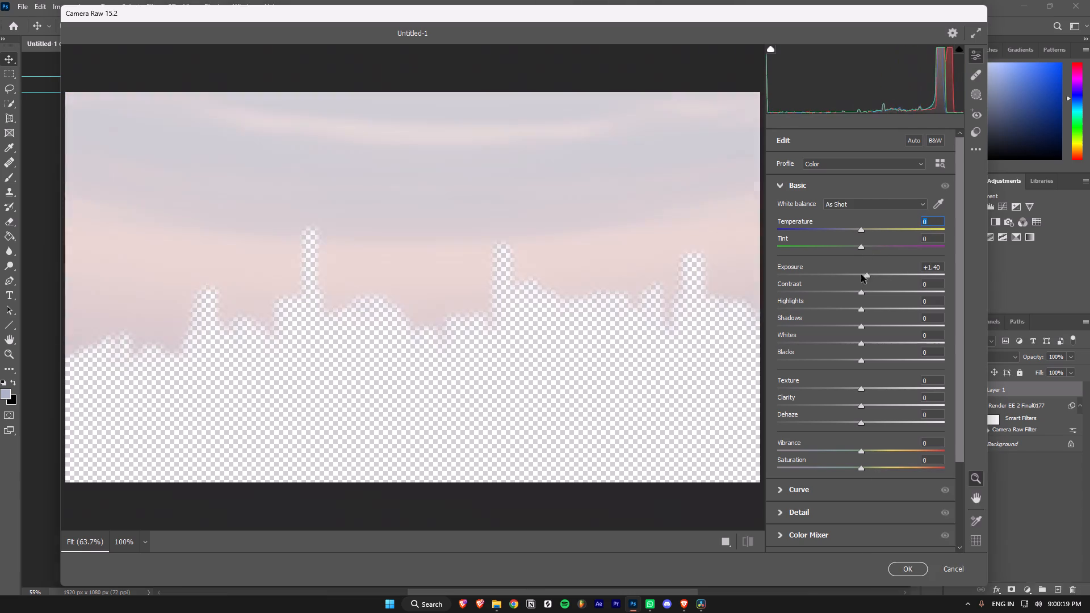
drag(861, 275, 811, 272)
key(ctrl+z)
Raise the copied sky layer's exposure to +2.45.
drag(859, 274, 876, 276)
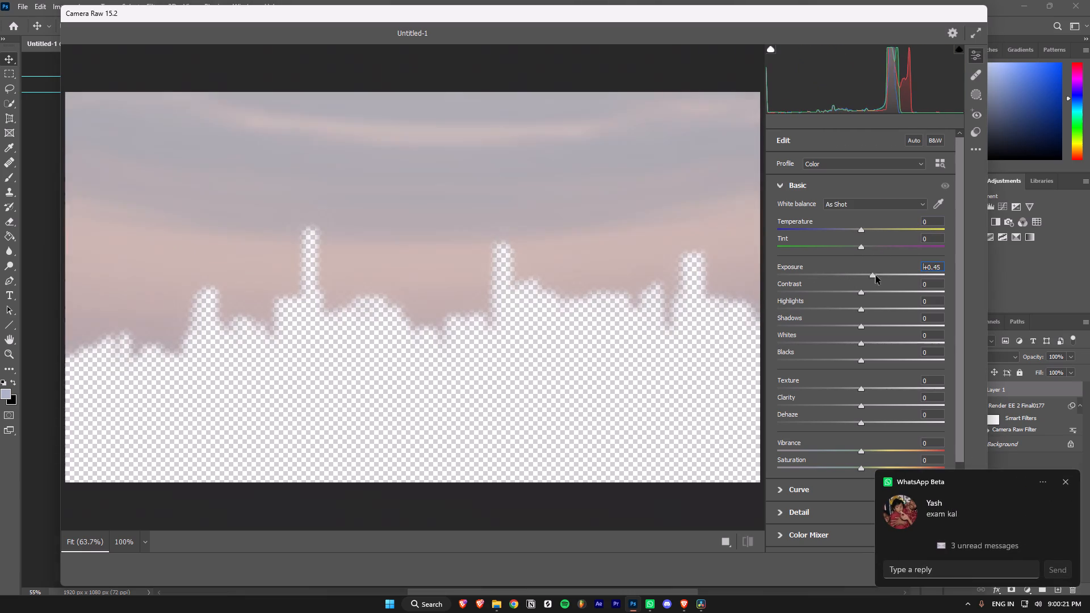
drag(876, 276, 900, 278)
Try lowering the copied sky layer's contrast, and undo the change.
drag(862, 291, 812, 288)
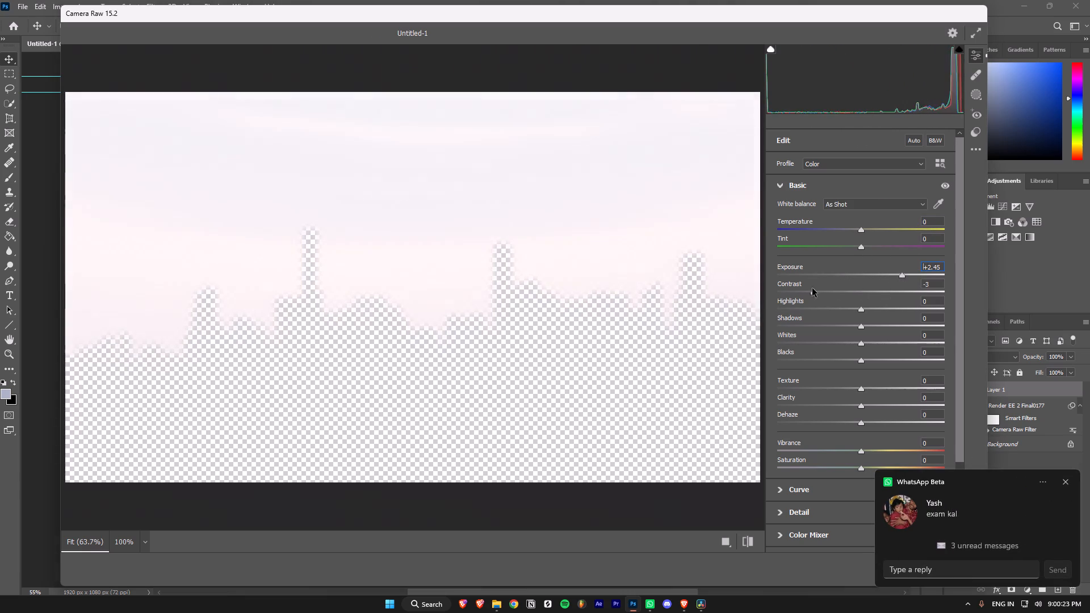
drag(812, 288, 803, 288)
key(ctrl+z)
Move the Camera Raw window aside to uncover the color and layer controls behind it.
drag(521, 18, 456, 19)
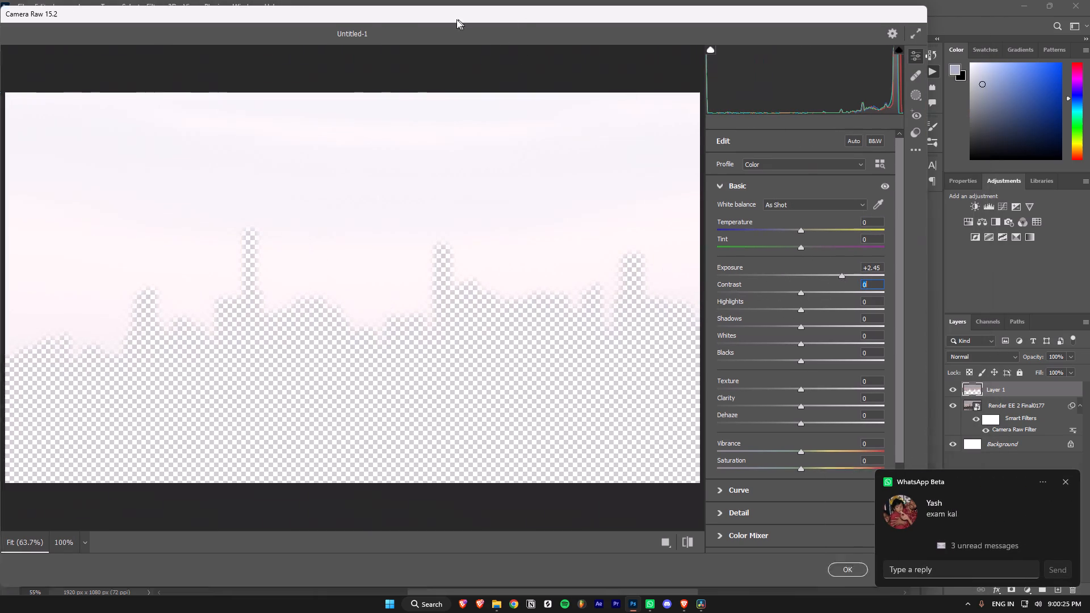
drag(456, 19, 400, 20)
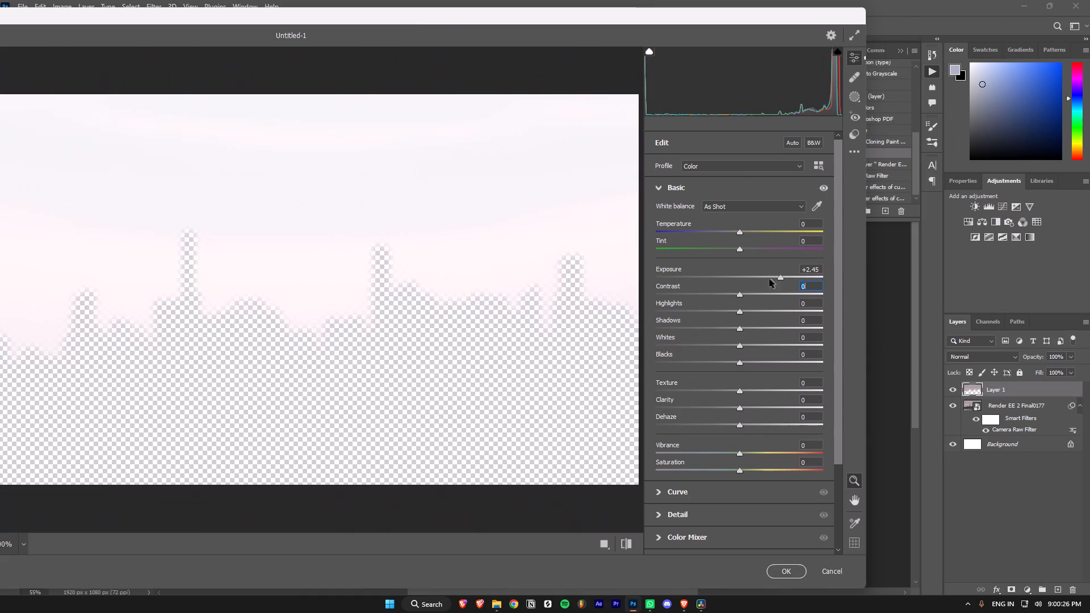
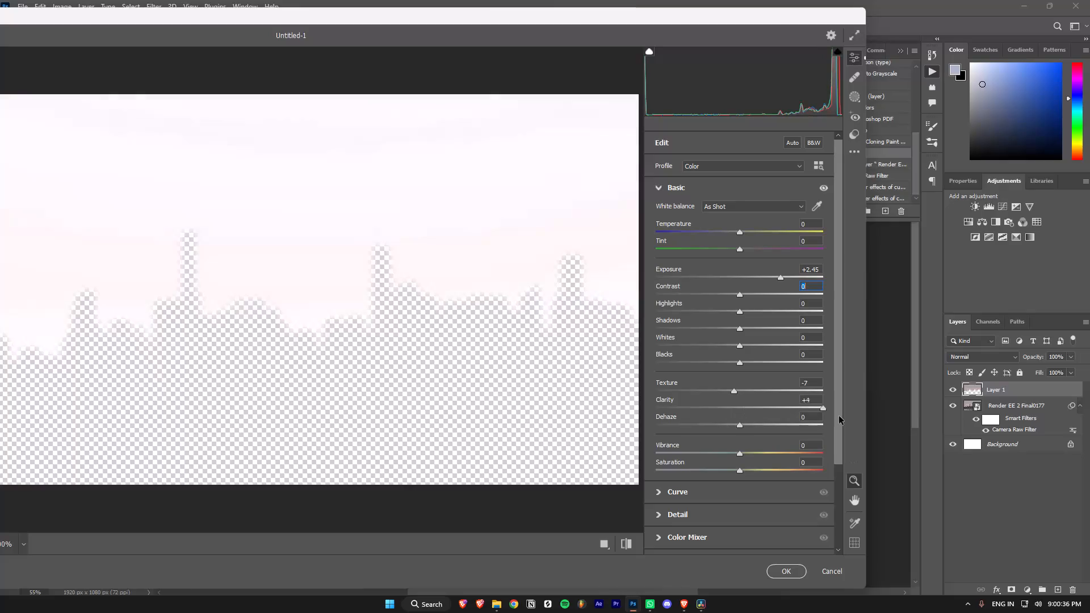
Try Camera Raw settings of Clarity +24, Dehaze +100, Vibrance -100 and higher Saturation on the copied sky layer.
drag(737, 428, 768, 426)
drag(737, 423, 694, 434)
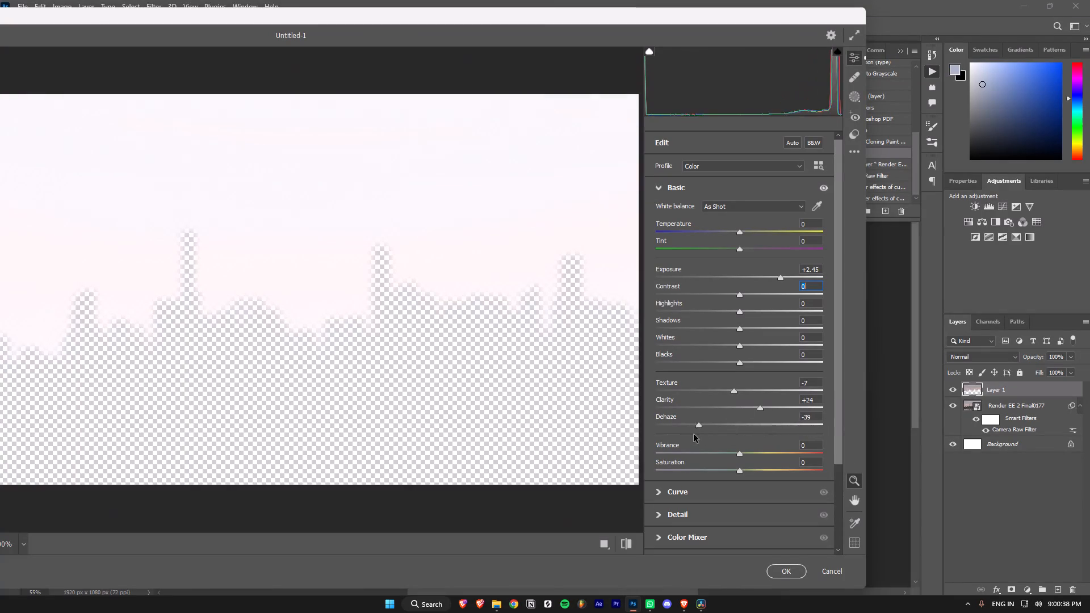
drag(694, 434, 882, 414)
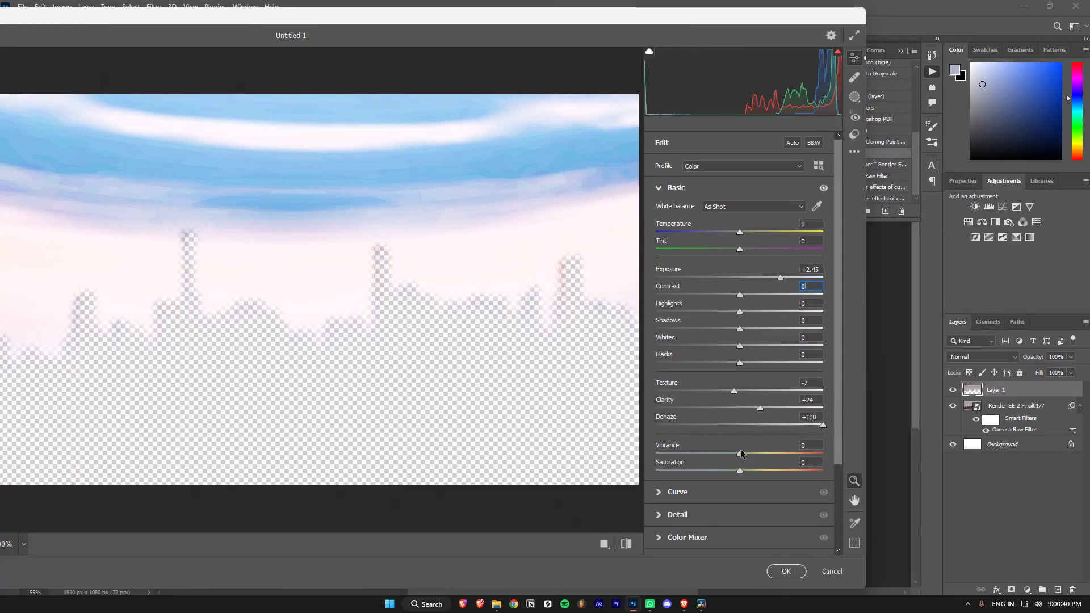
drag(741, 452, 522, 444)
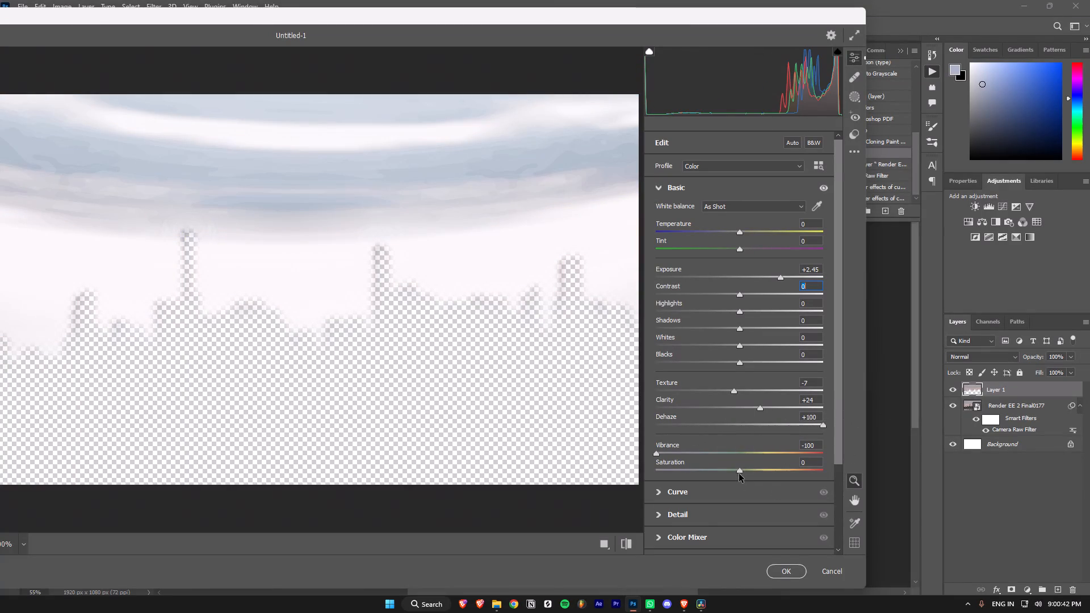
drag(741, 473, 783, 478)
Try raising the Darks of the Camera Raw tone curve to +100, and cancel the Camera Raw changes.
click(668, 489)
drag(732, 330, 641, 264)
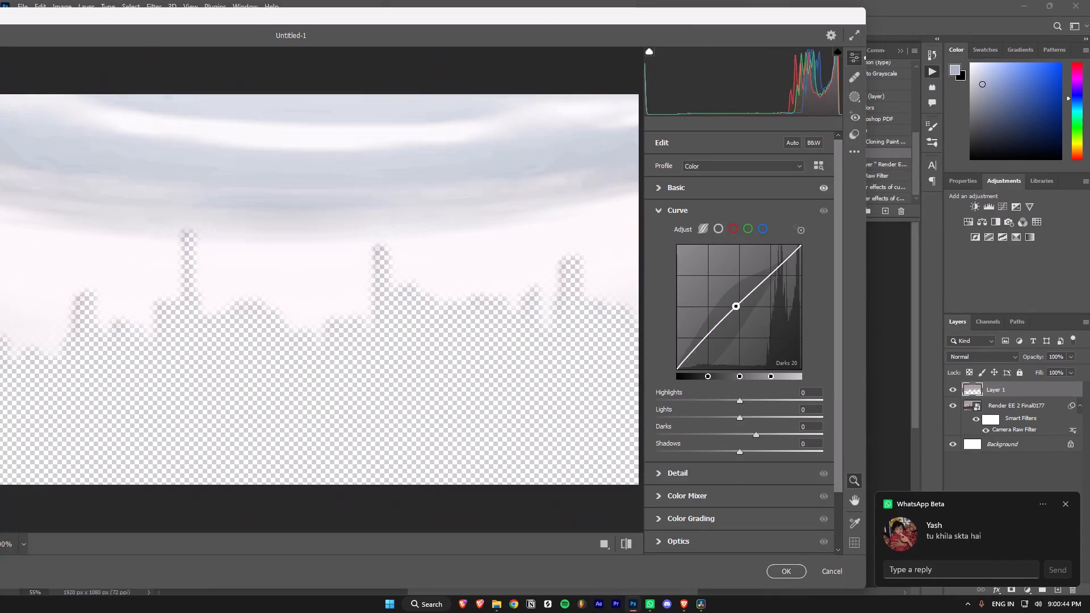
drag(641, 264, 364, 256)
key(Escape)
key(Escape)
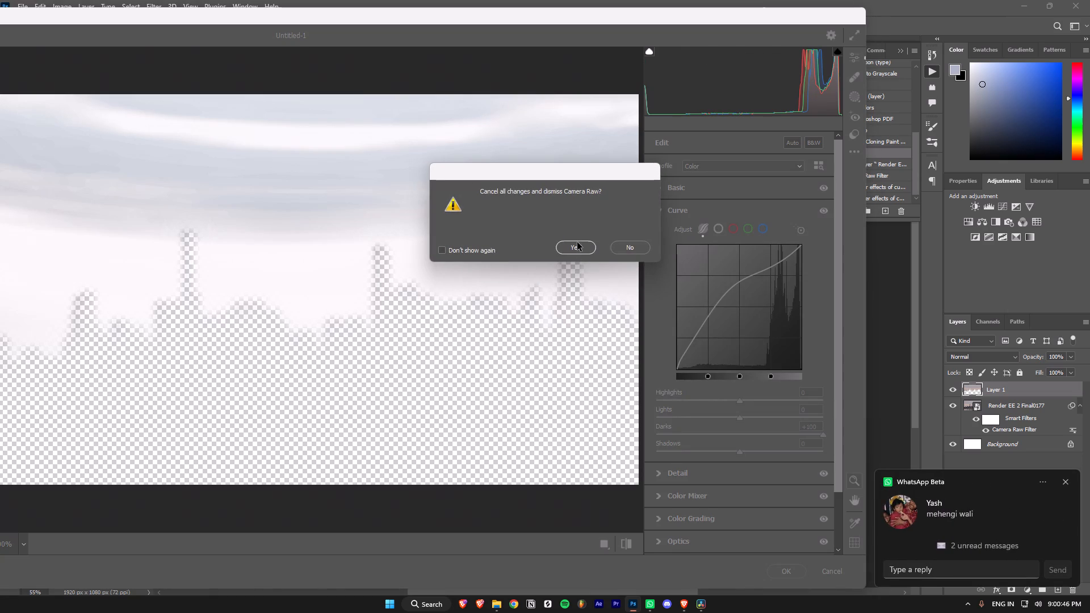
Discard the Camera Raw changes and delete the copied sky layer, Layer 1.
click(577, 242)
click(998, 392)
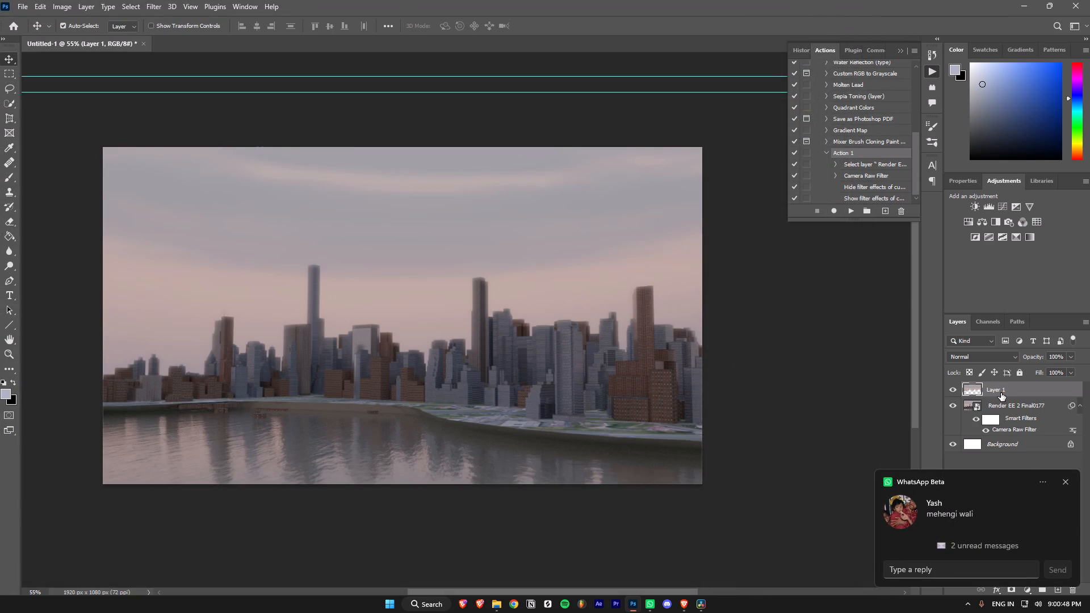
key(Delete)
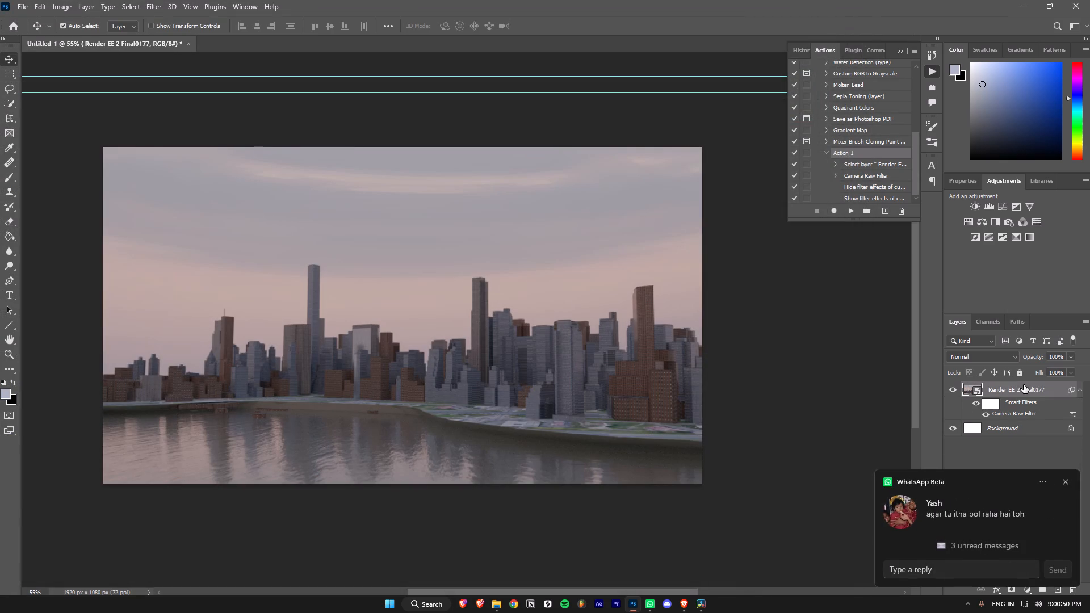
Select the dark city buildings on the render layer with Color Range, sampling a building colour at fuzziness 90.
click(150, 3)
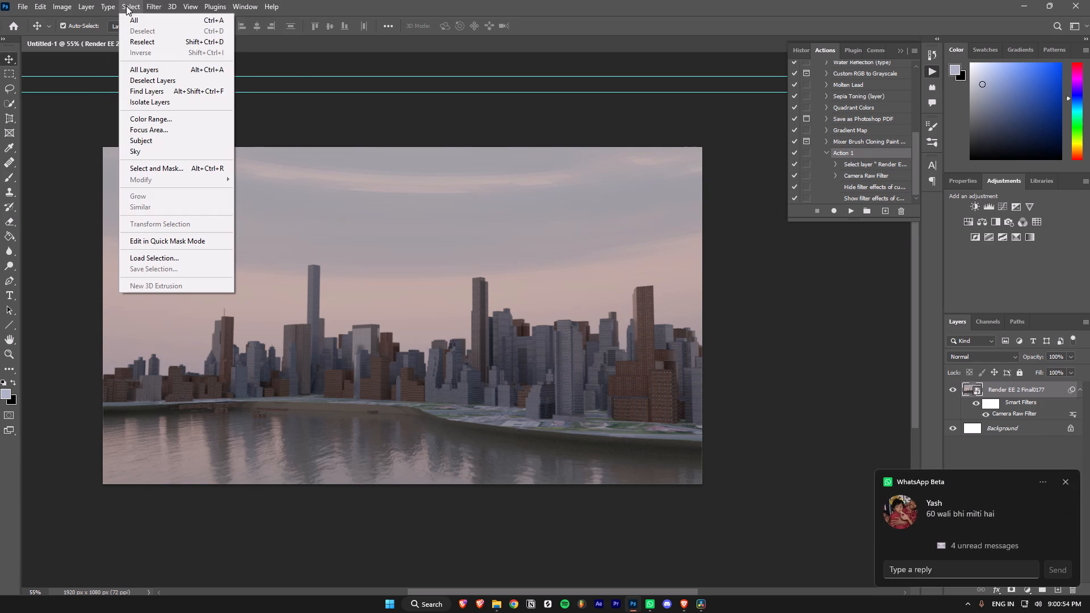
click(141, 121)
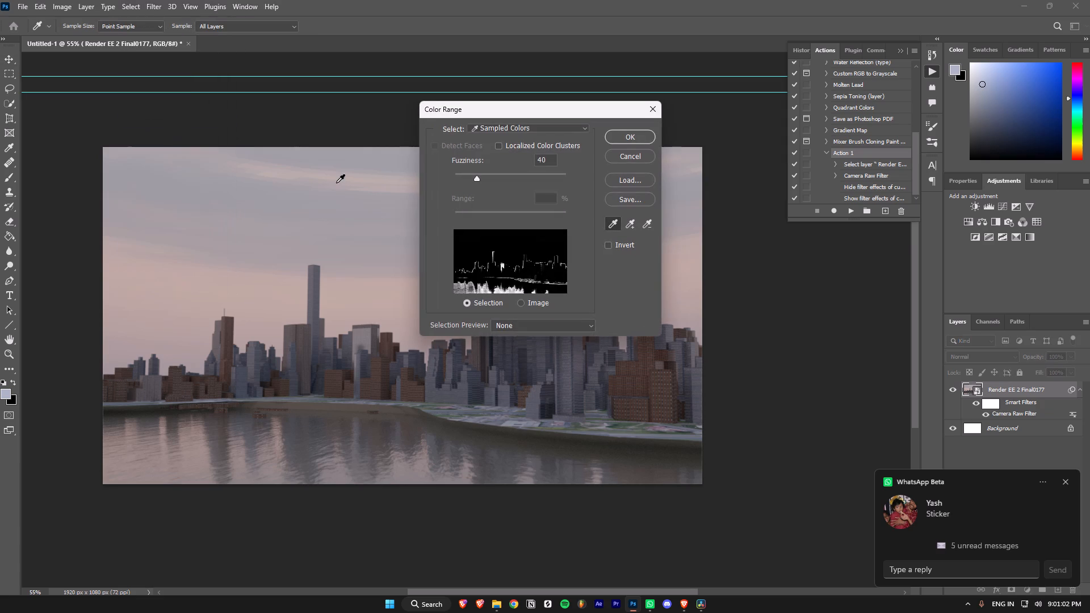
drag(464, 275, 505, 270)
drag(473, 173, 508, 175)
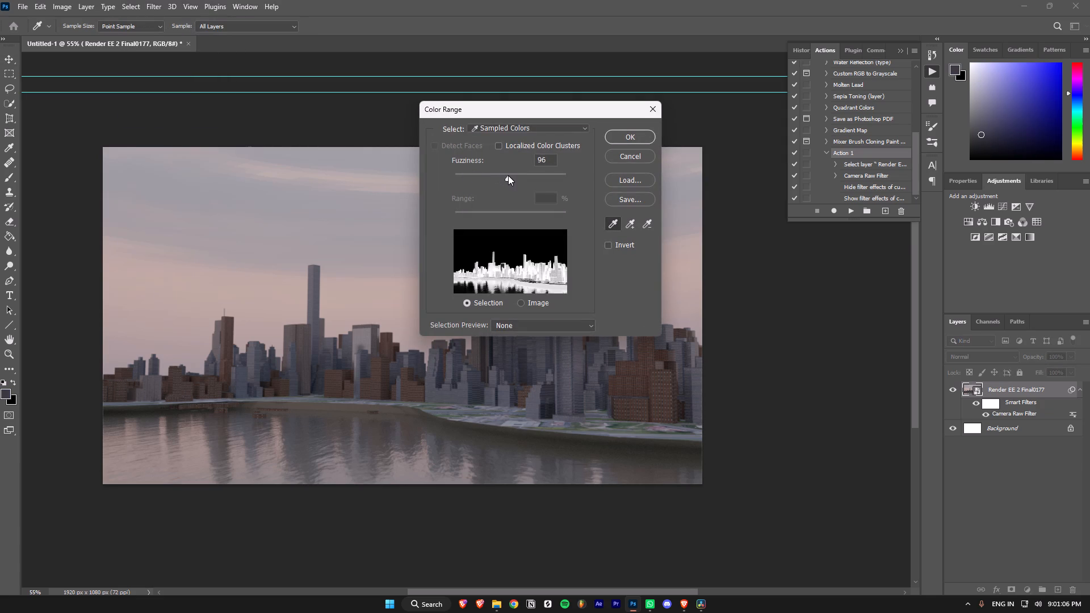
drag(508, 175, 497, 180)
drag(498, 173, 499, 173)
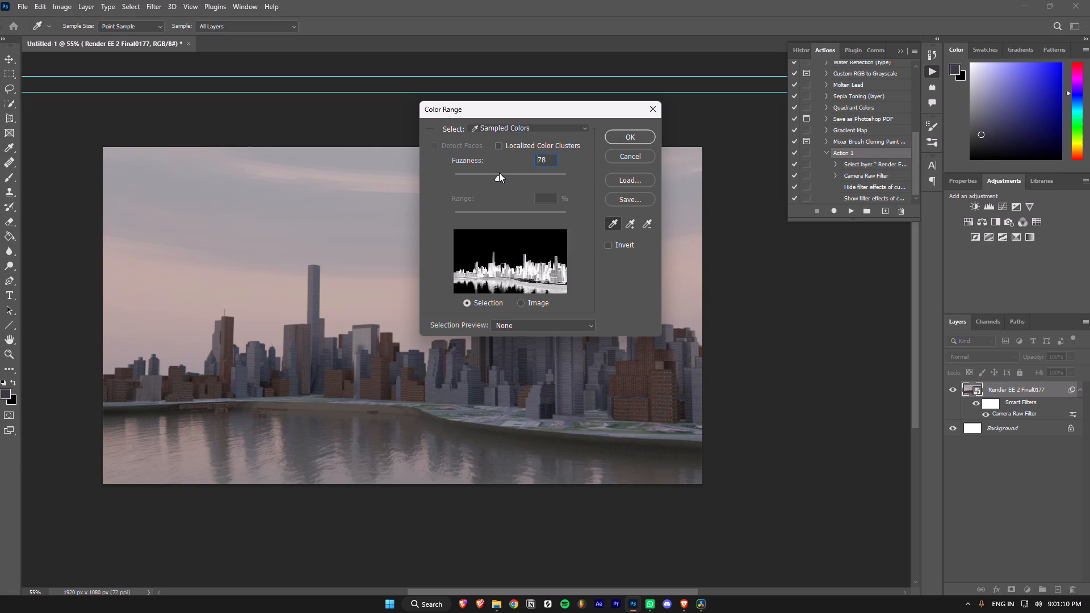
drag(499, 173, 505, 173)
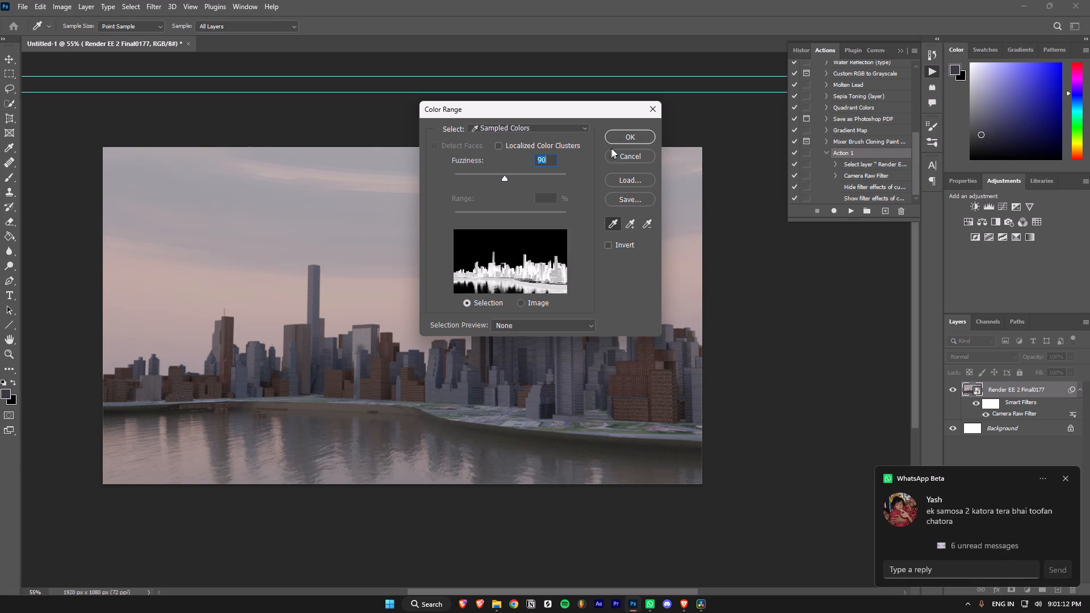
click(630, 136)
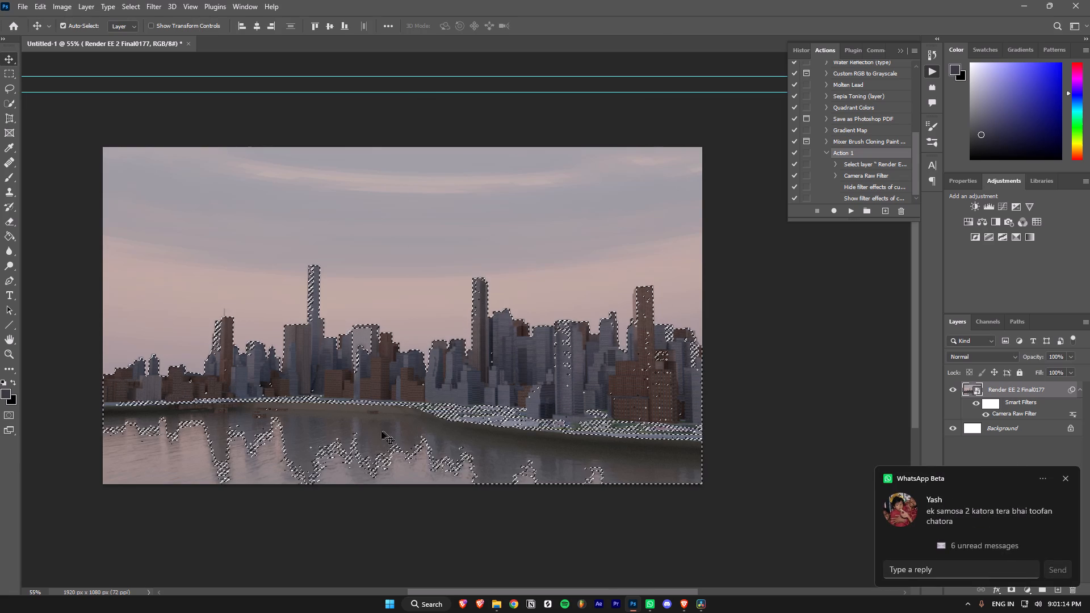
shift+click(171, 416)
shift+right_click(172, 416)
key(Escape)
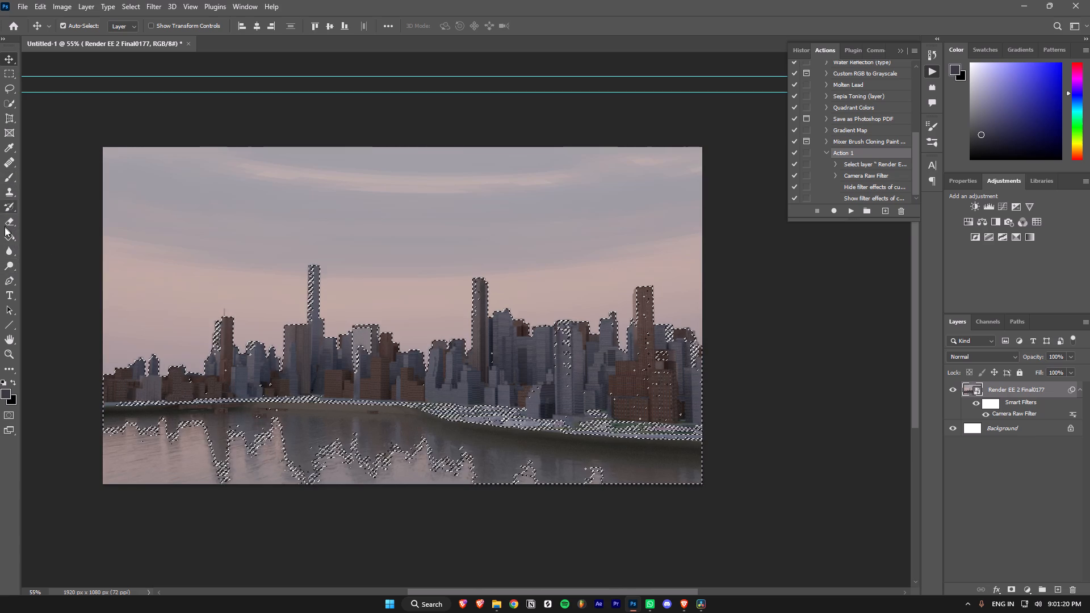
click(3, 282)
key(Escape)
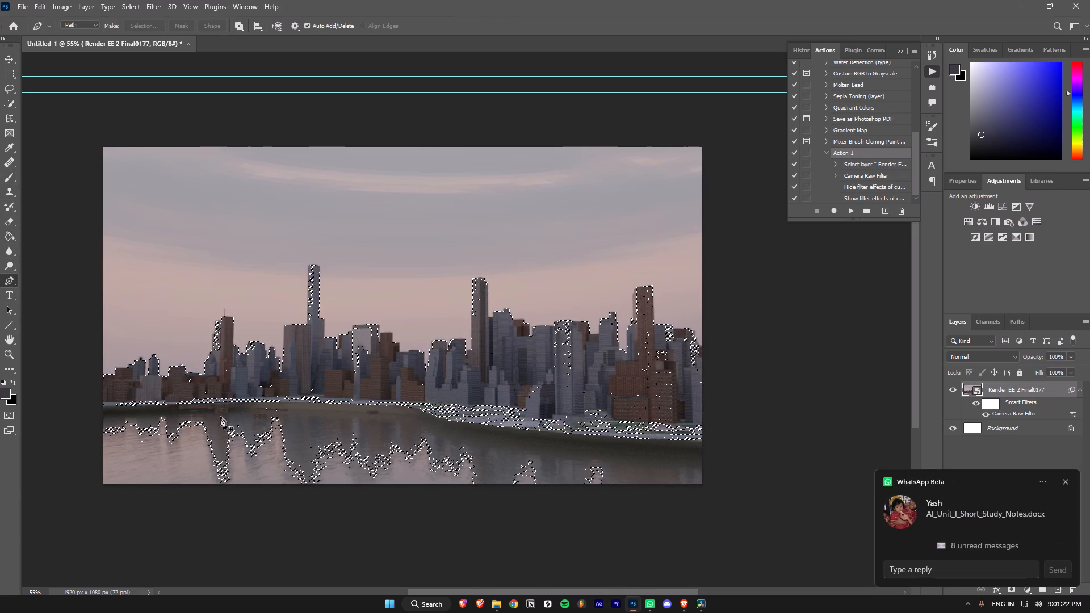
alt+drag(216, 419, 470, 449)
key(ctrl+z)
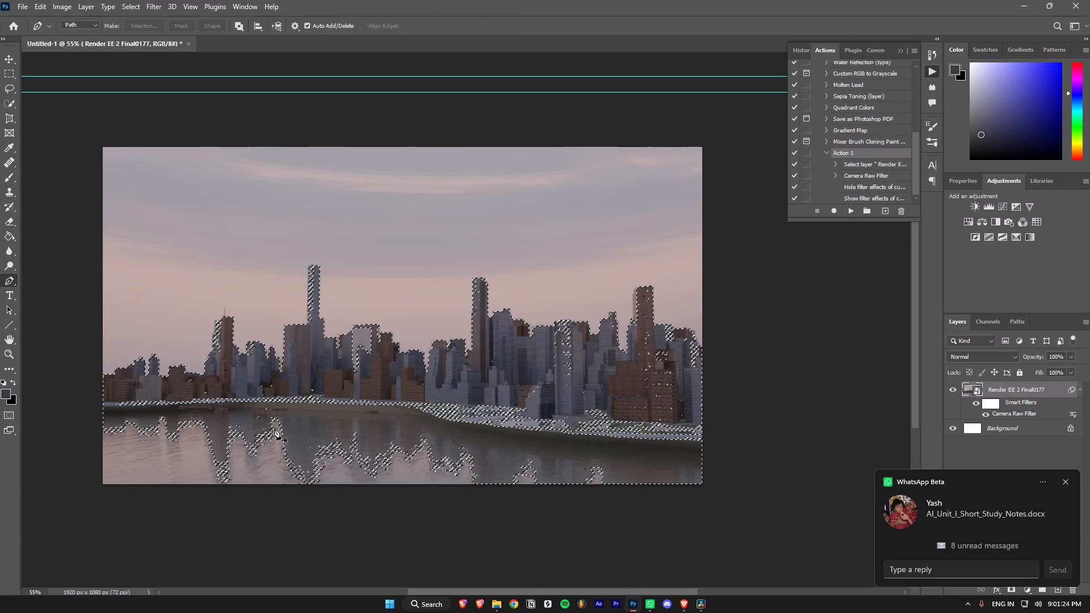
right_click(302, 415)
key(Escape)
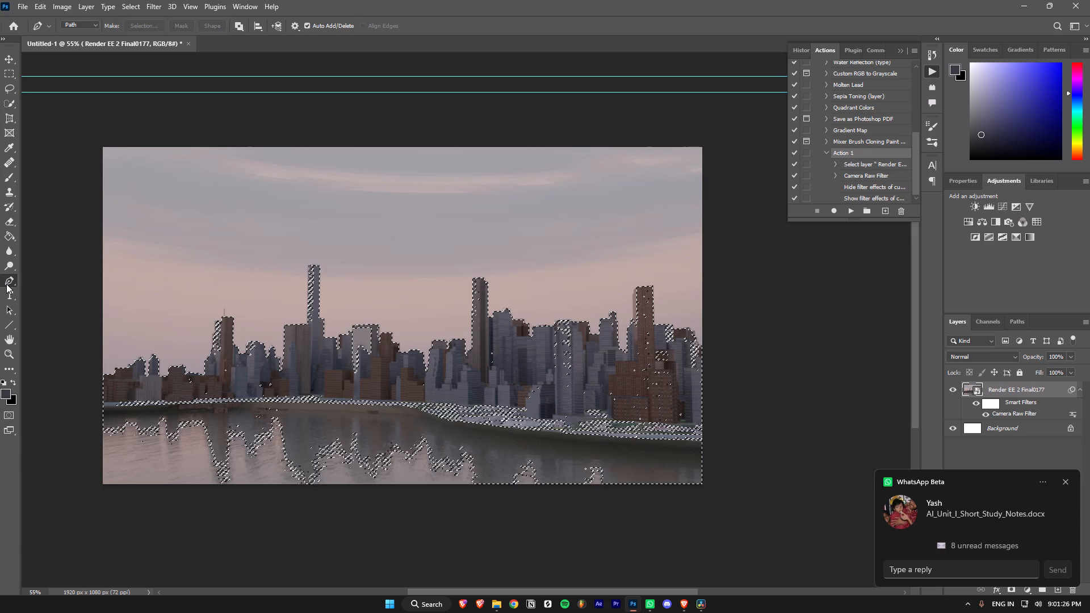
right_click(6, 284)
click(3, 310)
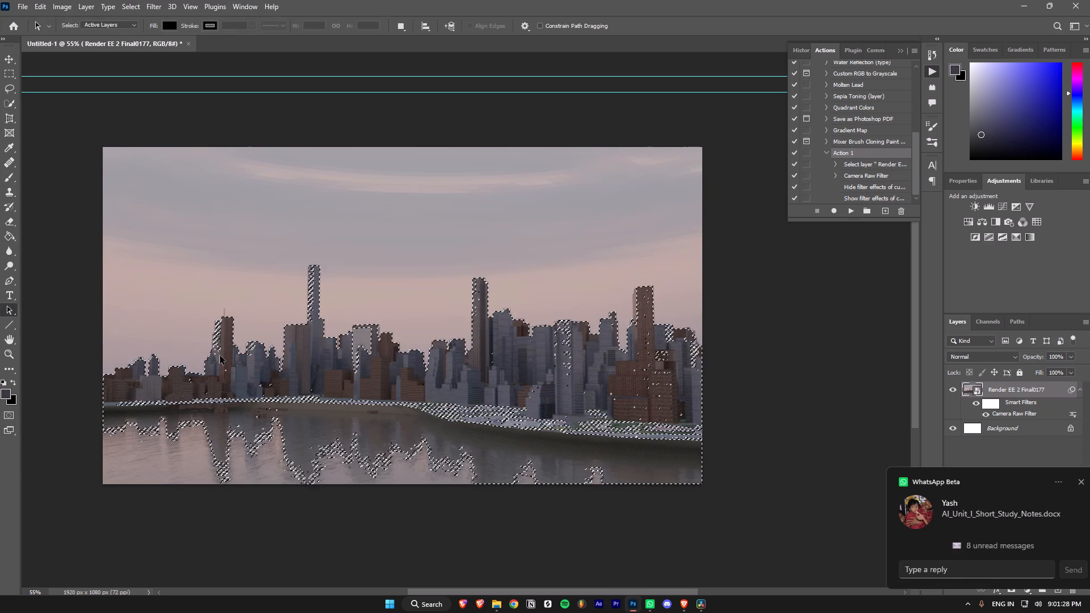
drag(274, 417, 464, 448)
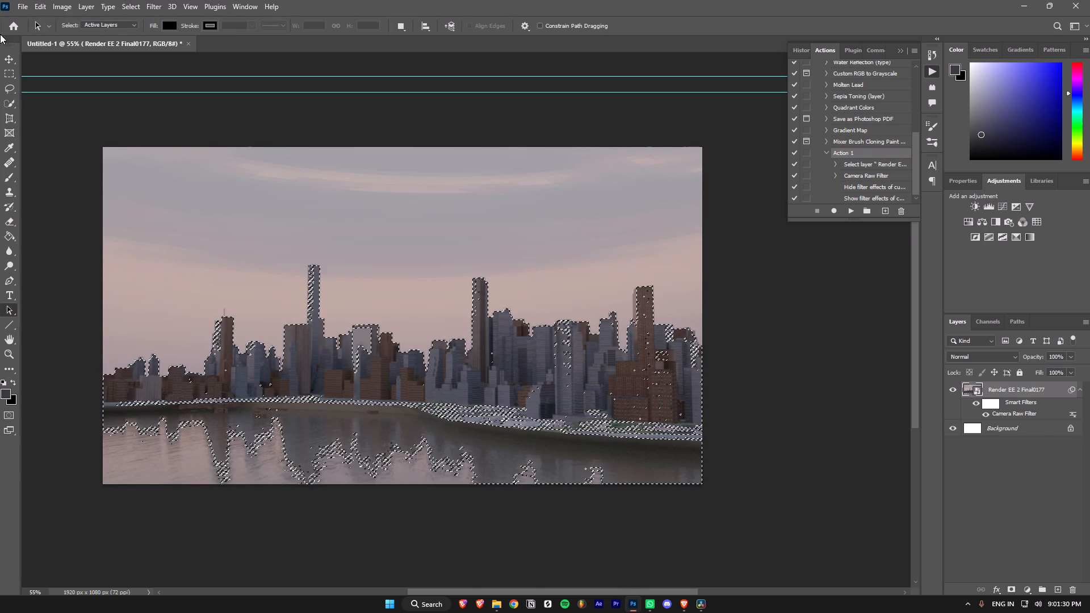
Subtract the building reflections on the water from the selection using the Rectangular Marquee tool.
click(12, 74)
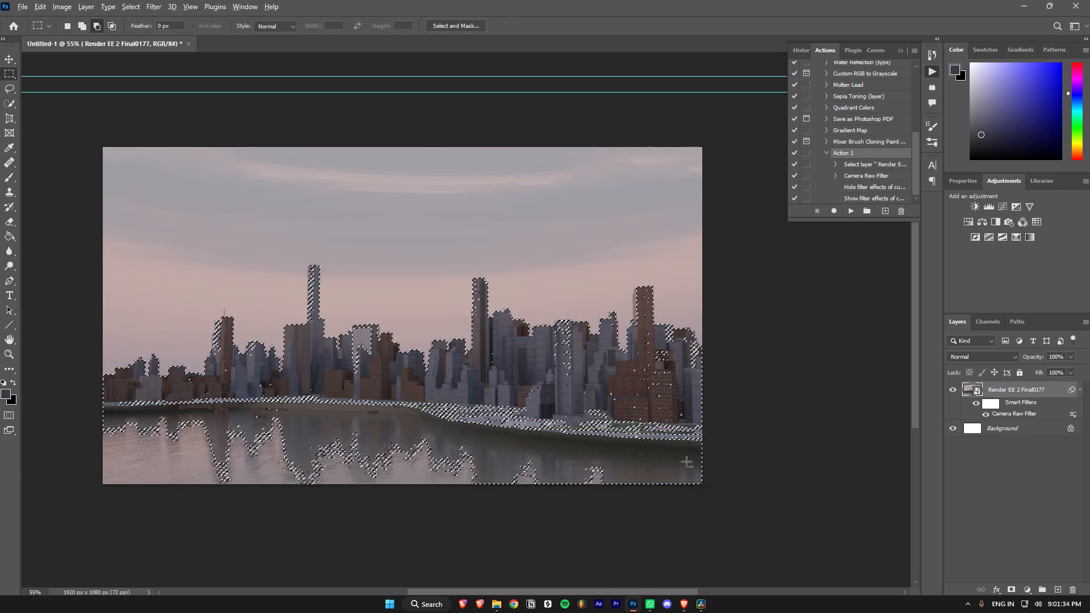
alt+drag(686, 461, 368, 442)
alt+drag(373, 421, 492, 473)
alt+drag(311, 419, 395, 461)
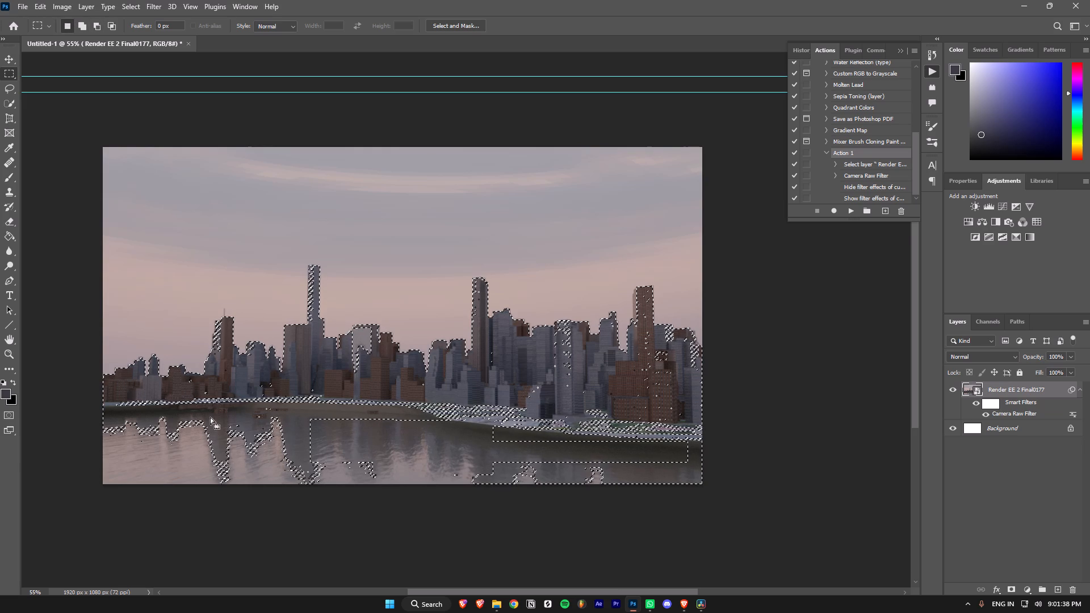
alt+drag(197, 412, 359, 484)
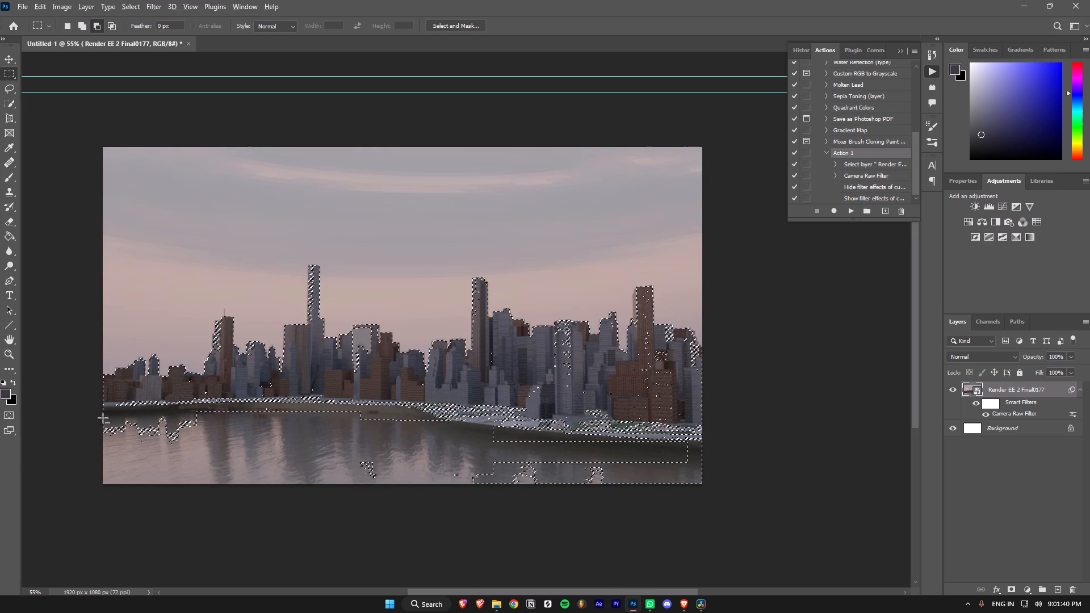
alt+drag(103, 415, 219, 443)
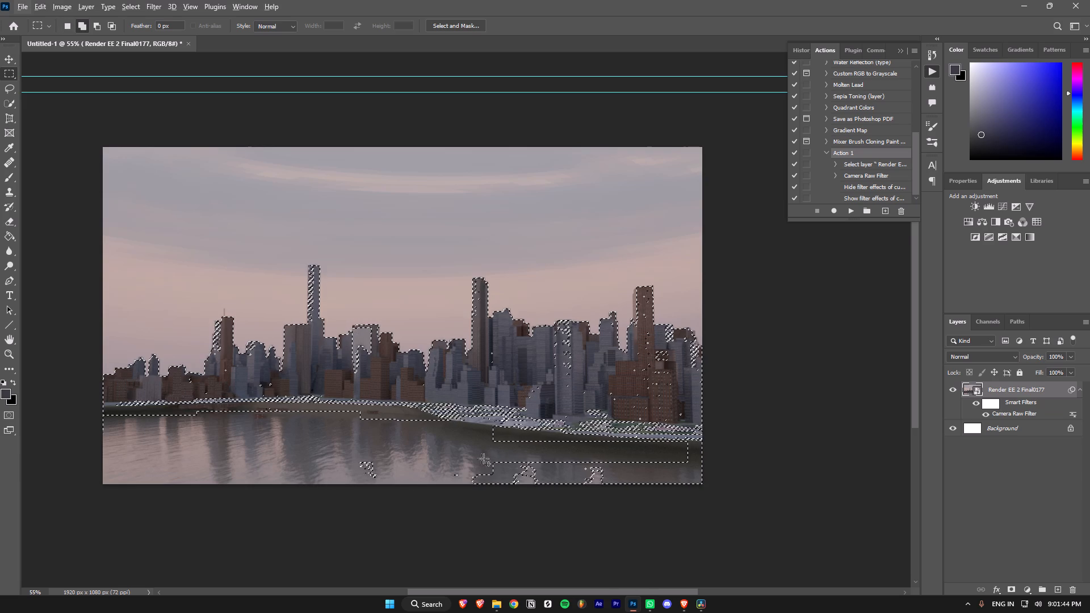
Add the water and the shoreline strip below the buildings to the selection with rectangular marquees.
shift+drag(106, 414, 799, 534)
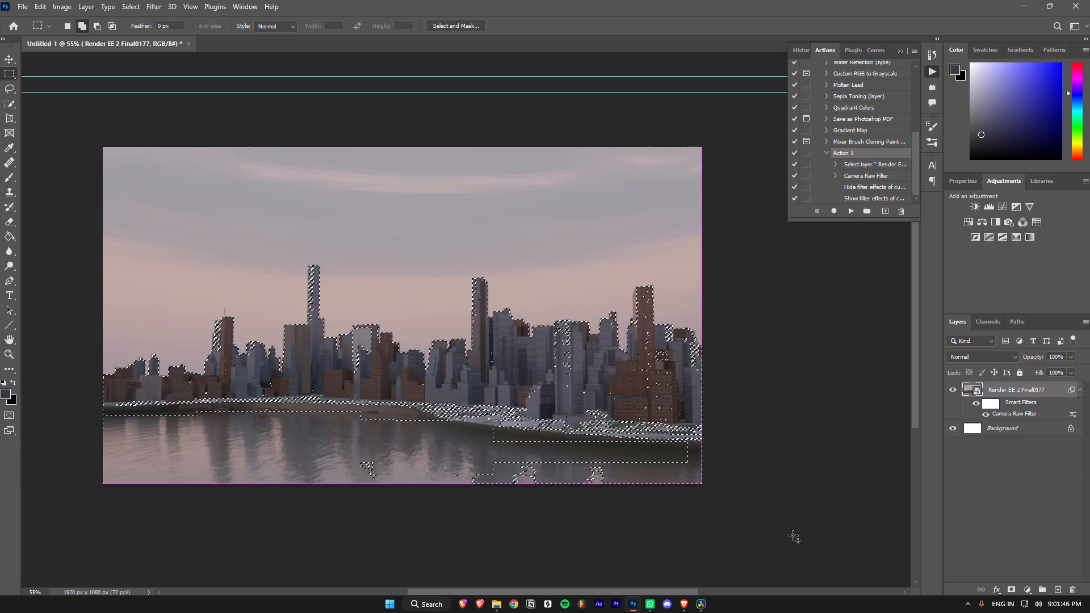
shift+drag(131, 405, 376, 452)
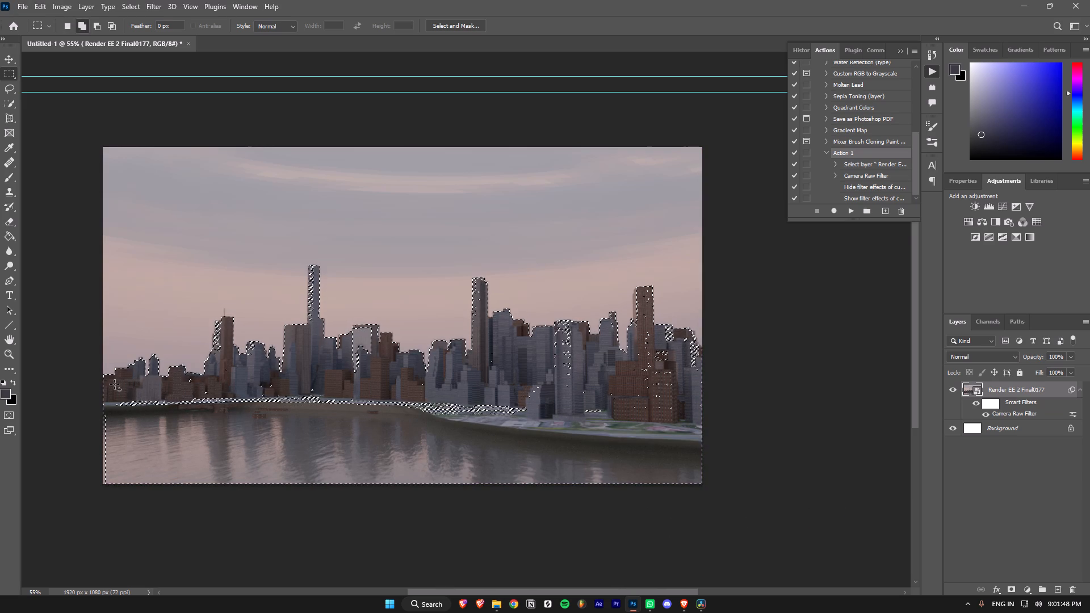
shift+drag(112, 392, 577, 470)
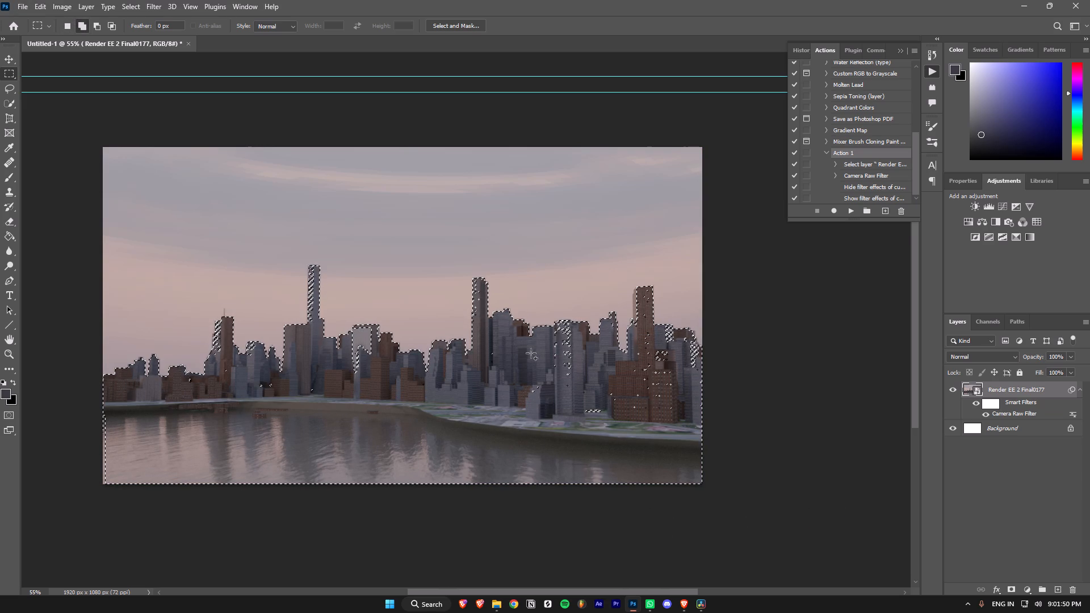
Add the missed patches inside the buildings, the water's left edge and the pale-fronted central building to the selection.
shift+drag(547, 337, 682, 421)
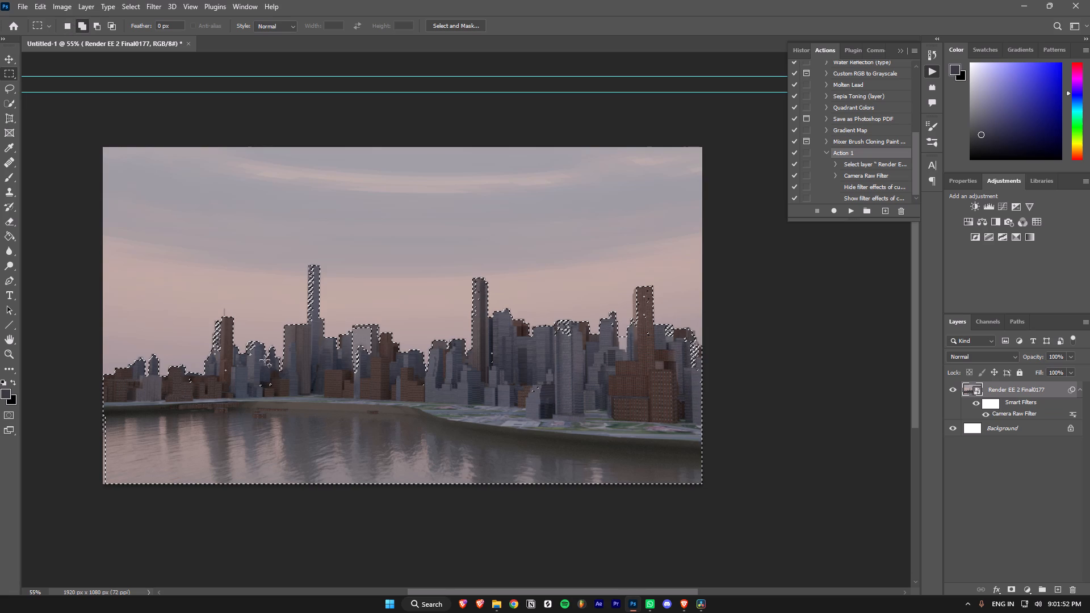
shift+drag(244, 373, 319, 417)
shift+drag(227, 366, 237, 401)
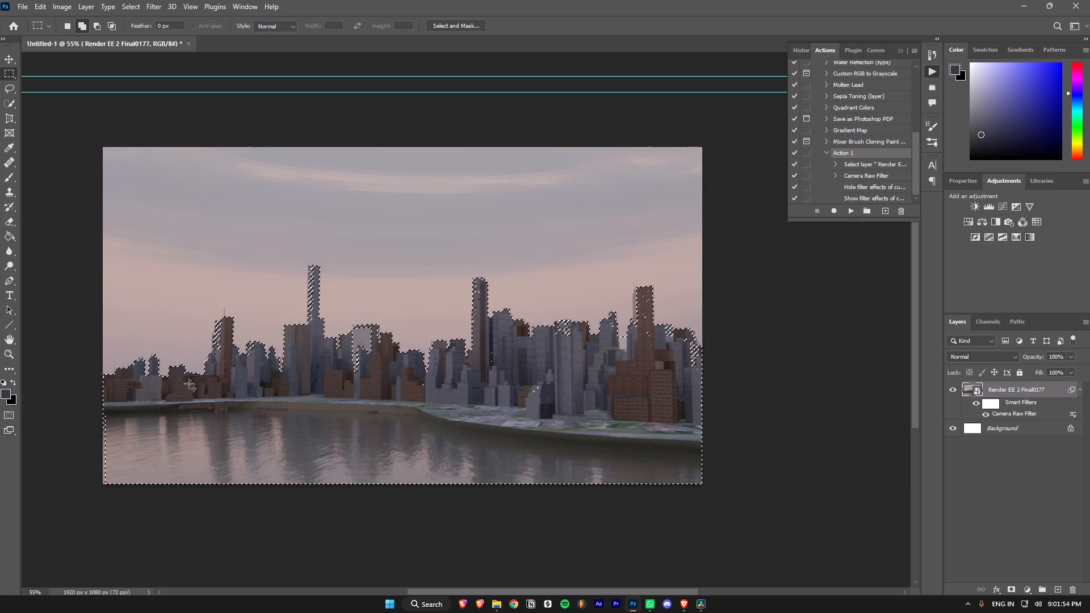
shift+drag(173, 375, 217, 396)
shift+drag(97, 404, 179, 523)
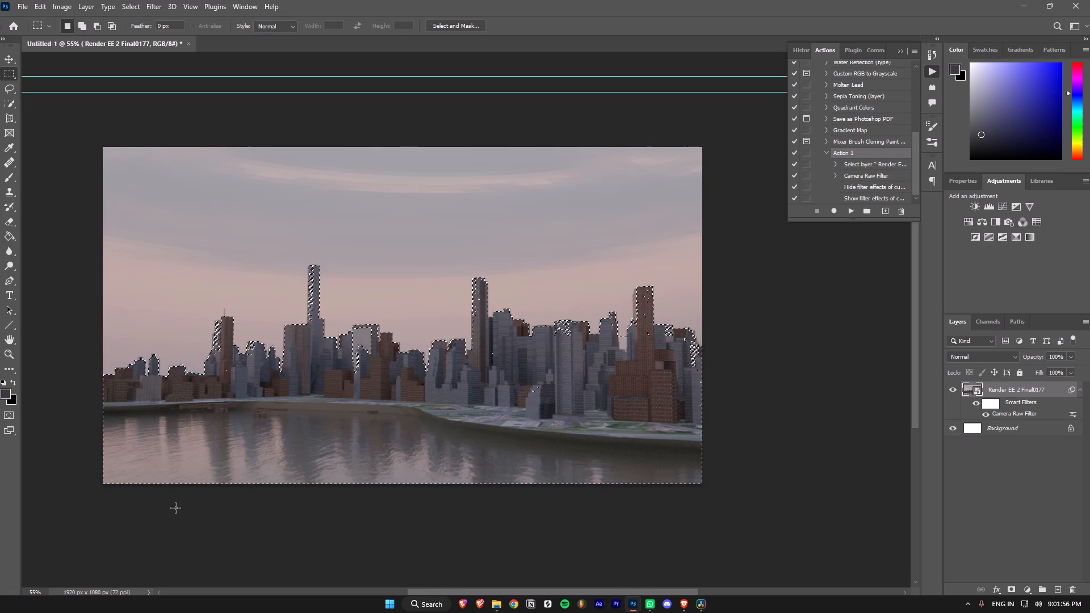
shift+drag(485, 350, 583, 421)
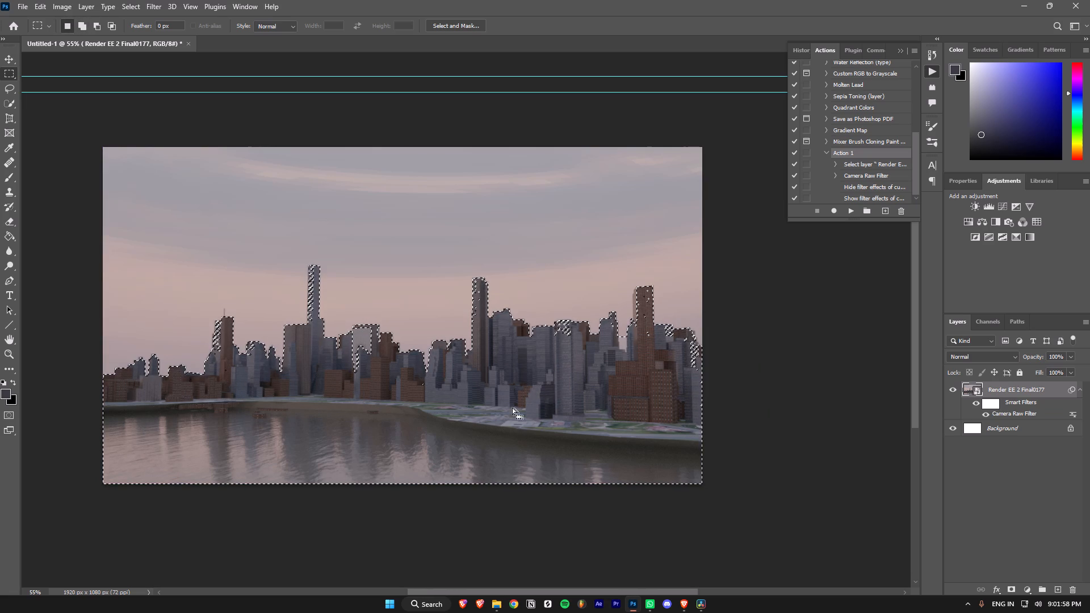
shift+drag(403, 371, 461, 404)
shift+drag(347, 342, 349, 342)
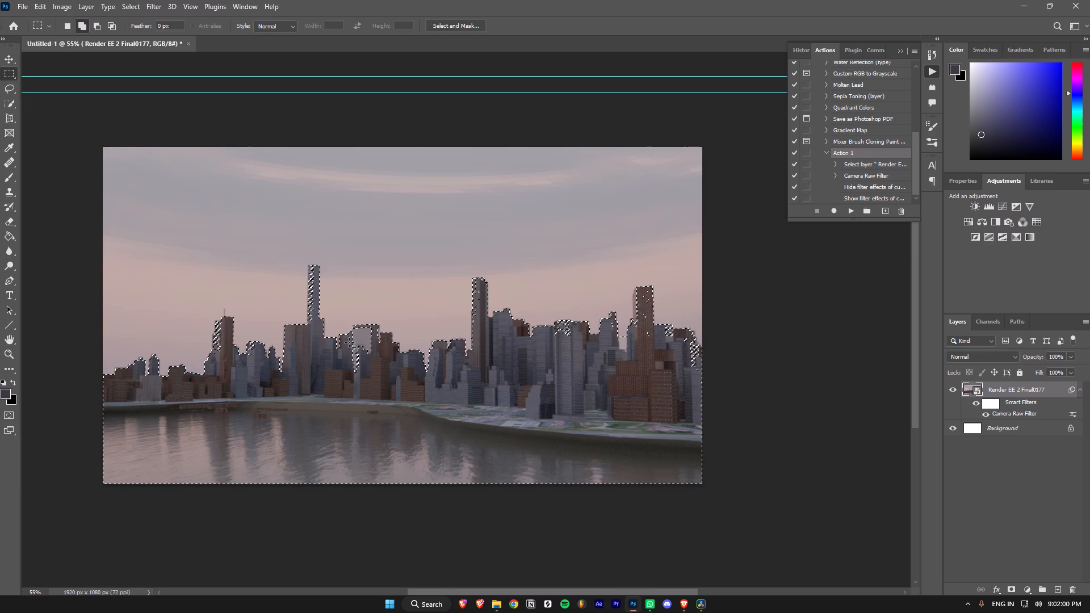
shift+drag(349, 342, 384, 398)
shift+drag(353, 328, 376, 367)
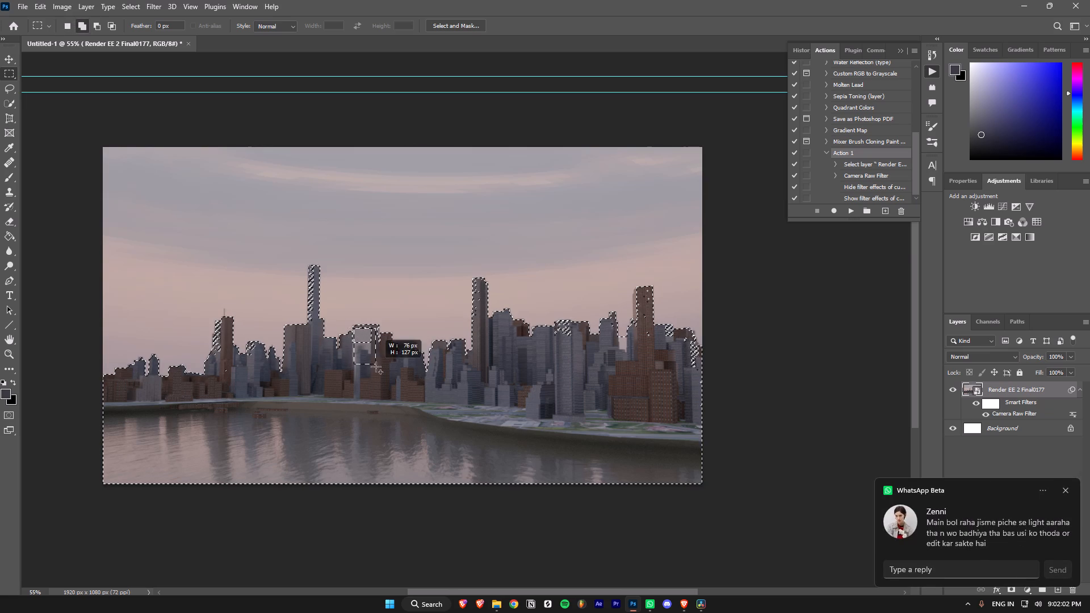
shift+drag(376, 367, 379, 373)
Add the unselected patches on the antenna-topped brown tower, its grey neighbour and the stepped grey building to the selection.
alt+scroll(262, 360, up, 5)
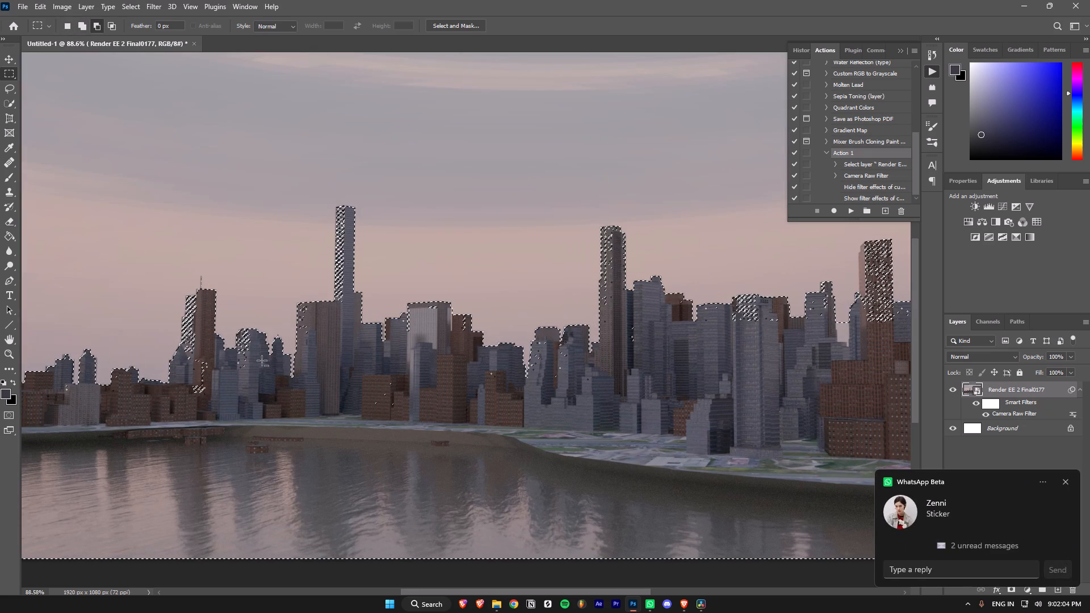
shift+drag(187, 299, 187, 299)
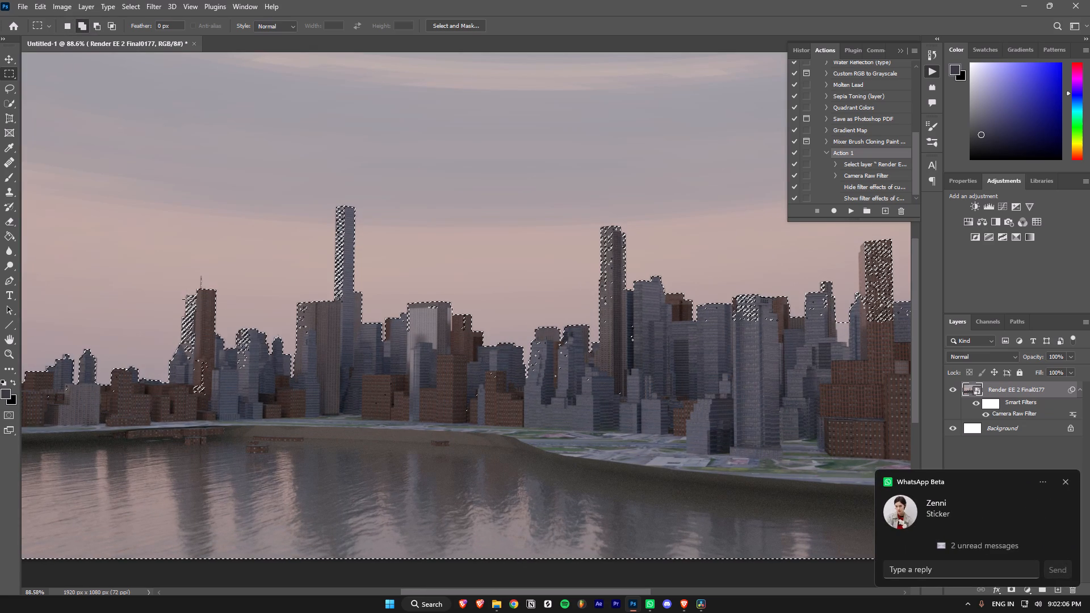
shift+drag(187, 299, 200, 384)
shift+drag(183, 318, 202, 395)
shift+drag(196, 354, 223, 422)
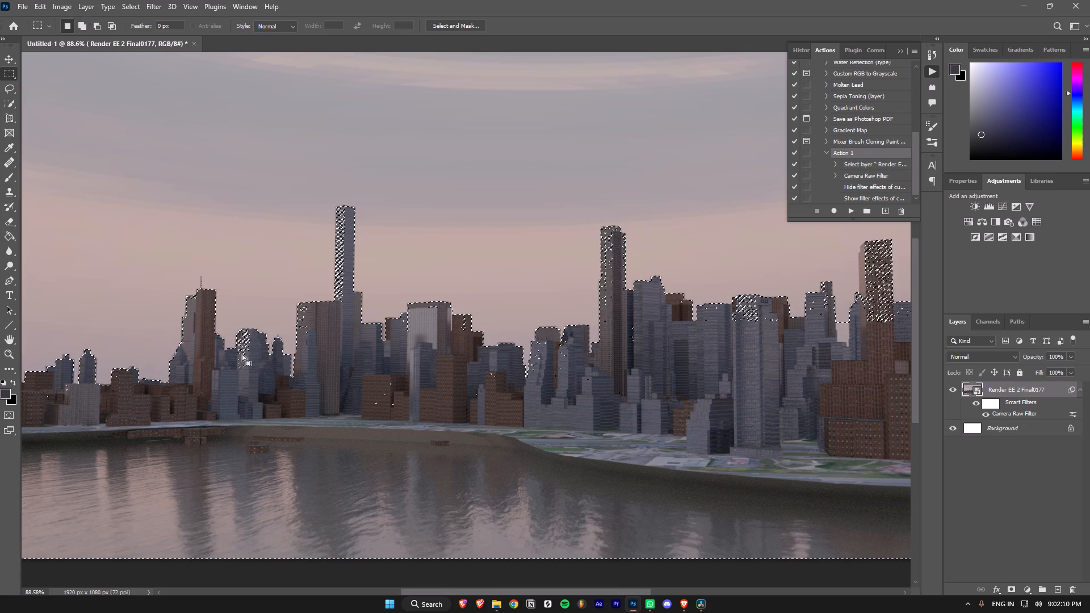
shift+drag(236, 332, 274, 398)
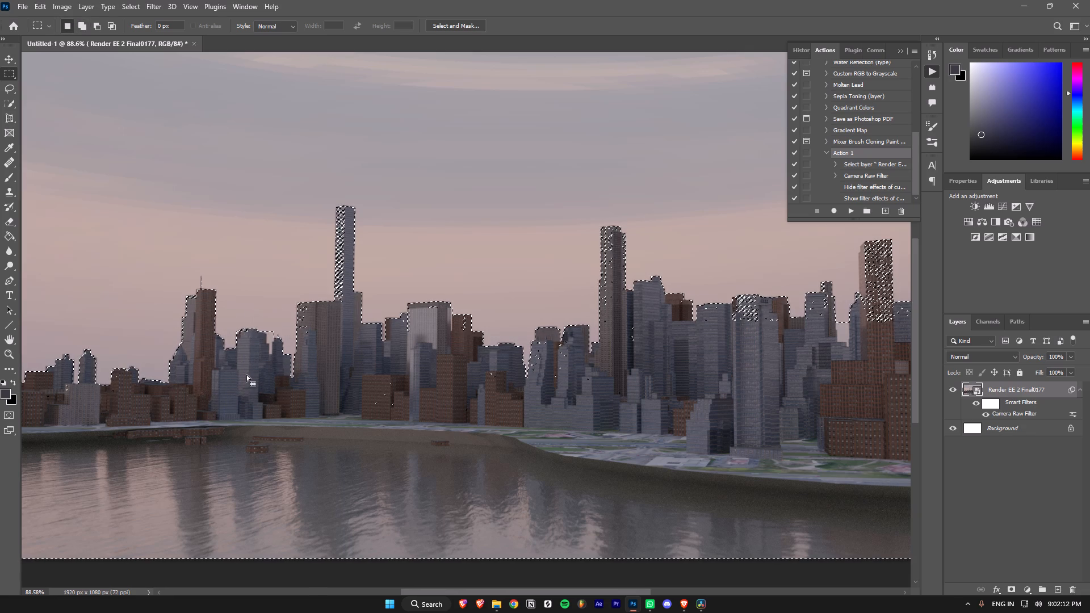
Subtract the narrow sky gap between the stepped grey building and the slim pointed building from the selection.
alt+drag(269, 329, 270, 345)
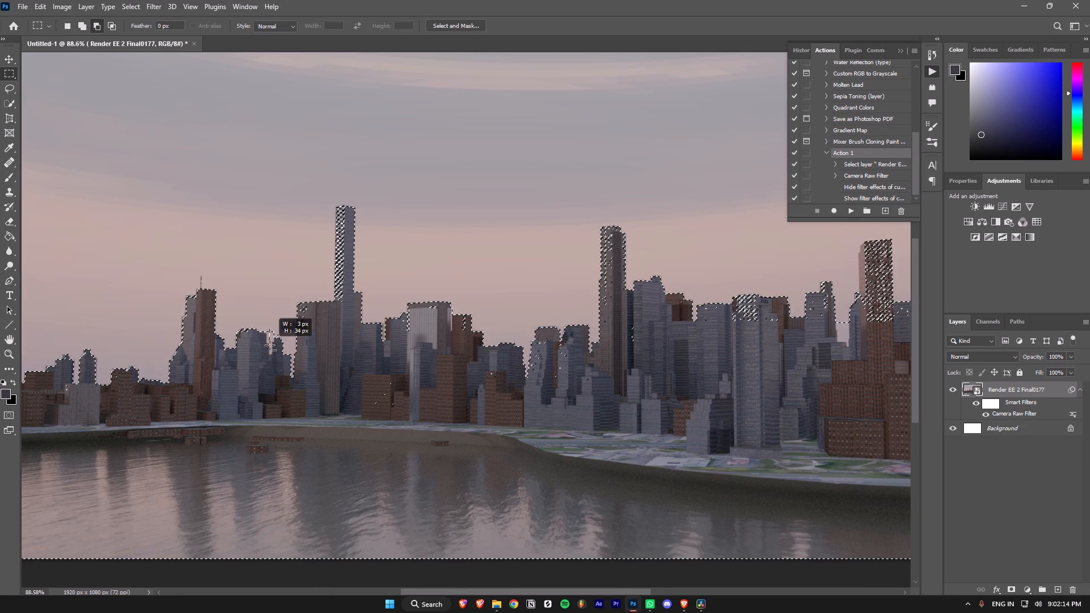
alt+drag(270, 345, 273, 346)
alt+scroll(269, 343, up, 5)
alt+drag(267, 327, 267, 338)
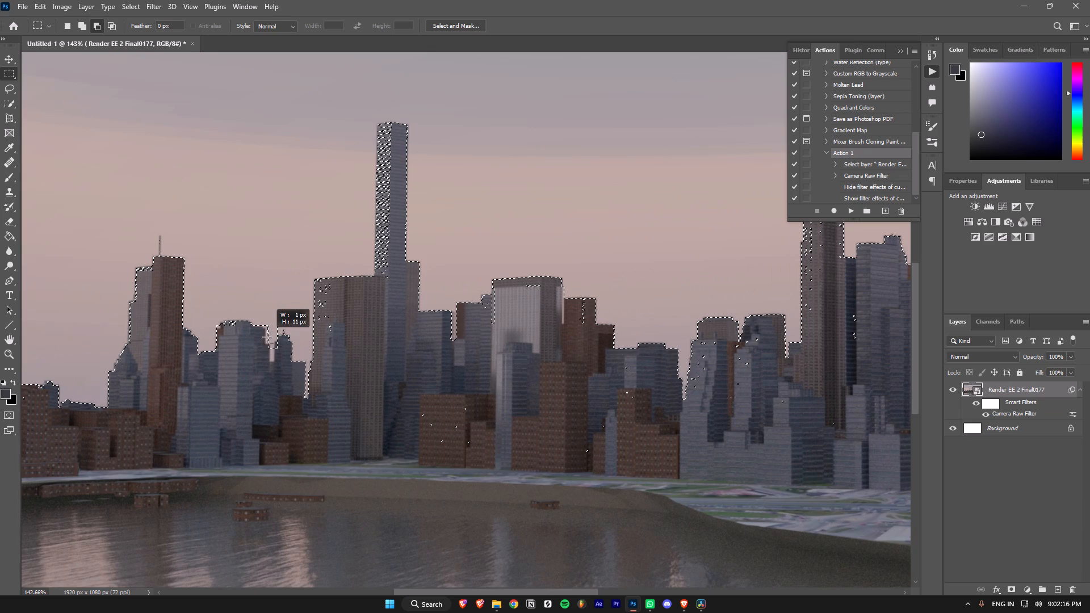
alt+drag(267, 338, 265, 345)
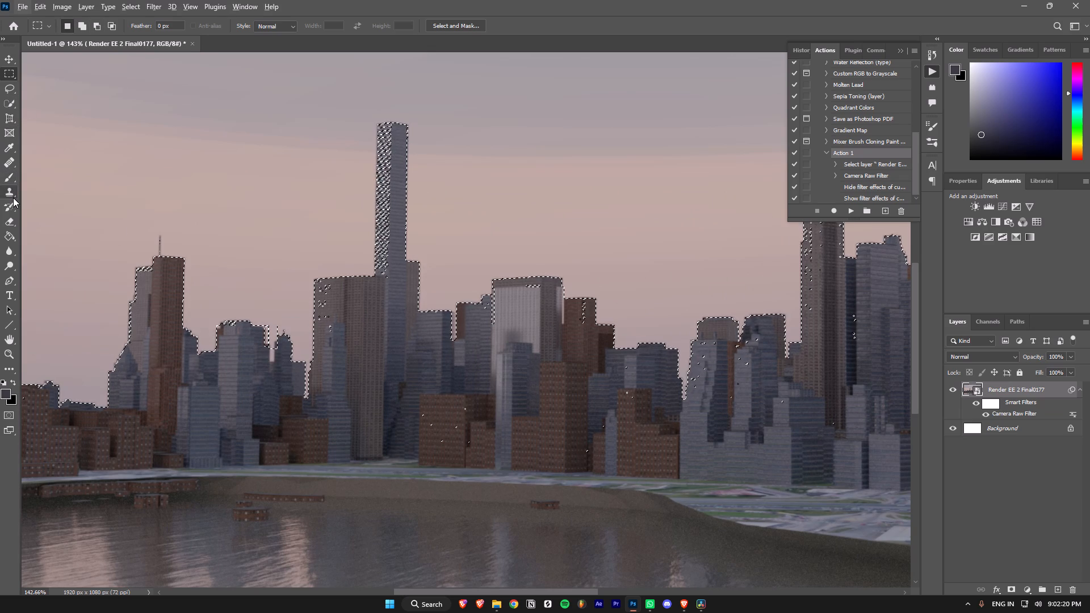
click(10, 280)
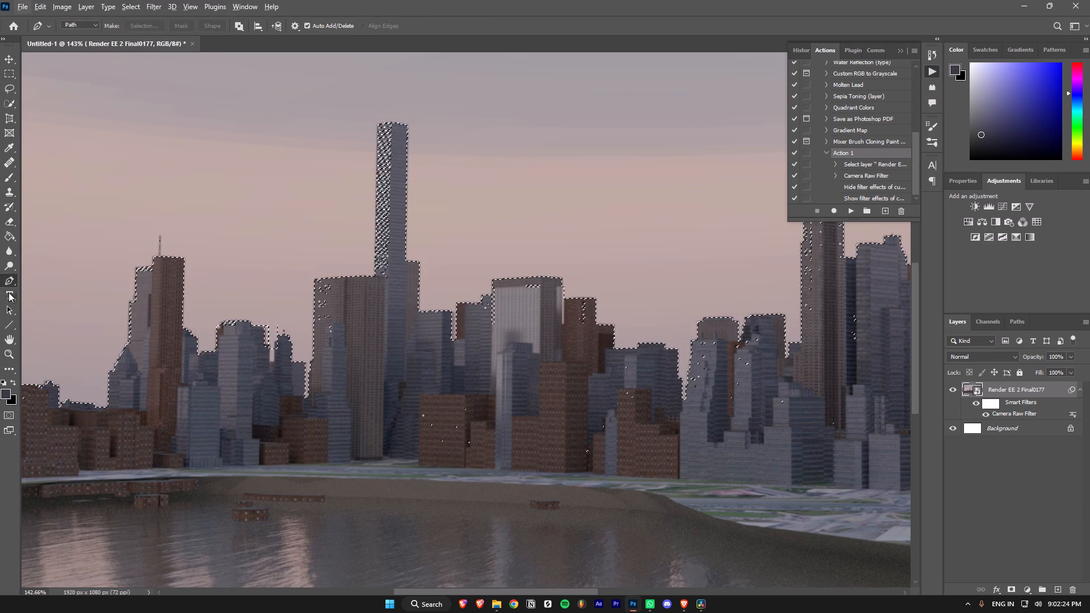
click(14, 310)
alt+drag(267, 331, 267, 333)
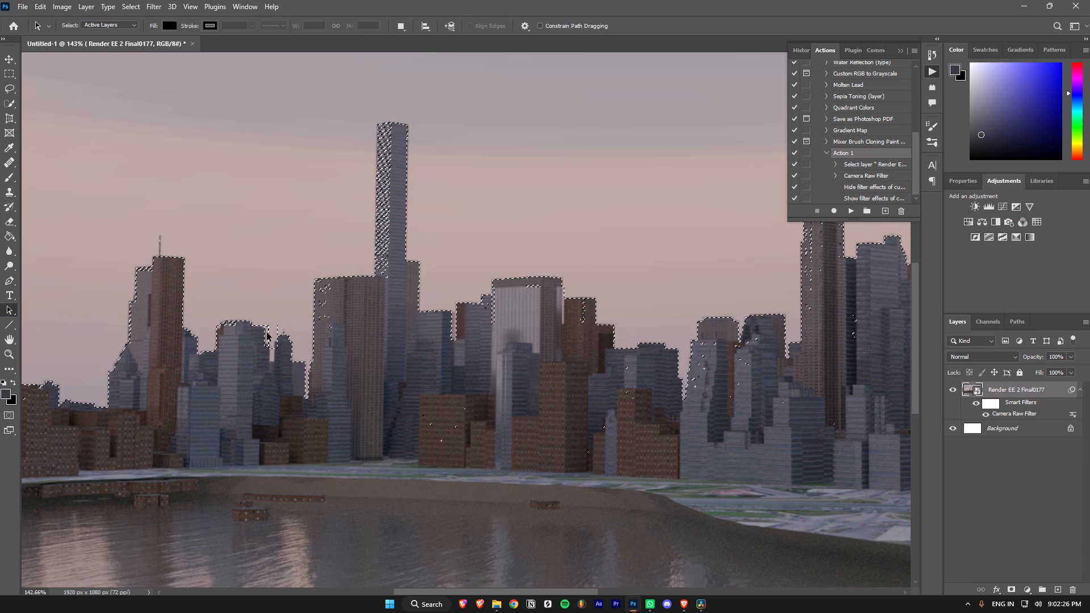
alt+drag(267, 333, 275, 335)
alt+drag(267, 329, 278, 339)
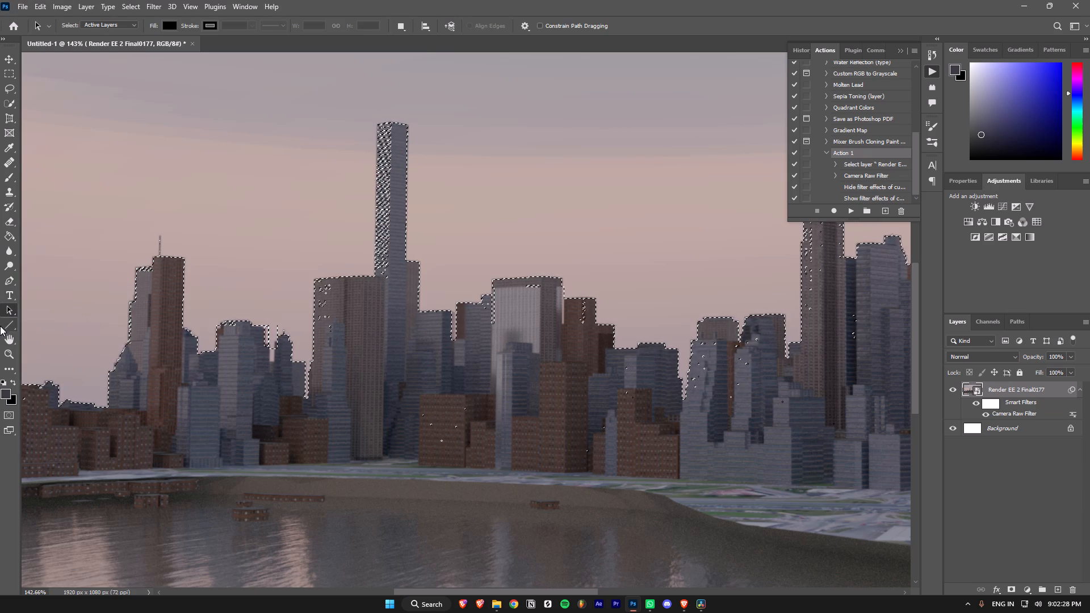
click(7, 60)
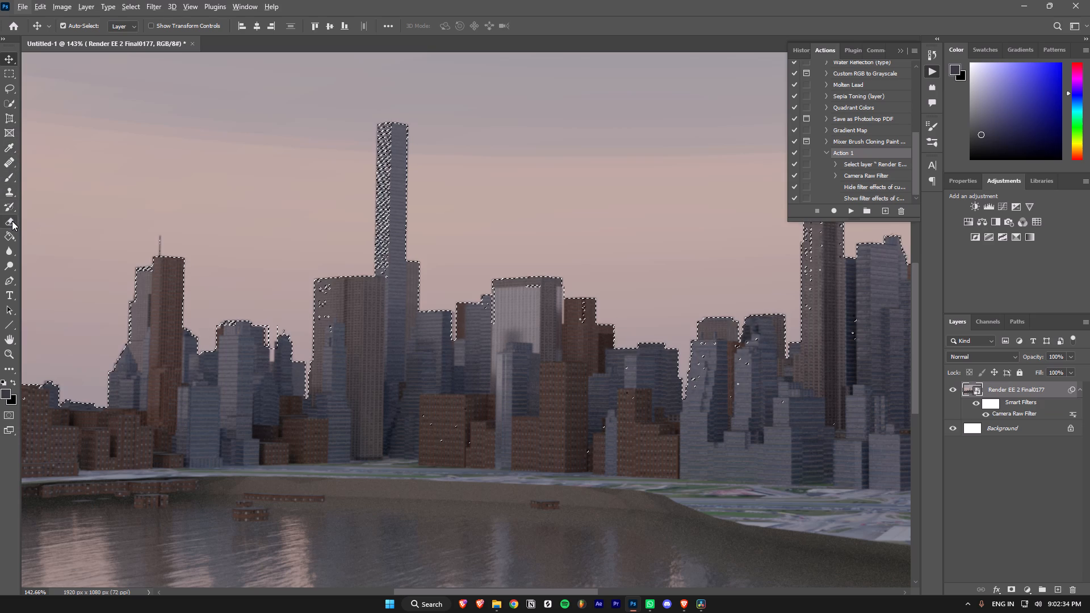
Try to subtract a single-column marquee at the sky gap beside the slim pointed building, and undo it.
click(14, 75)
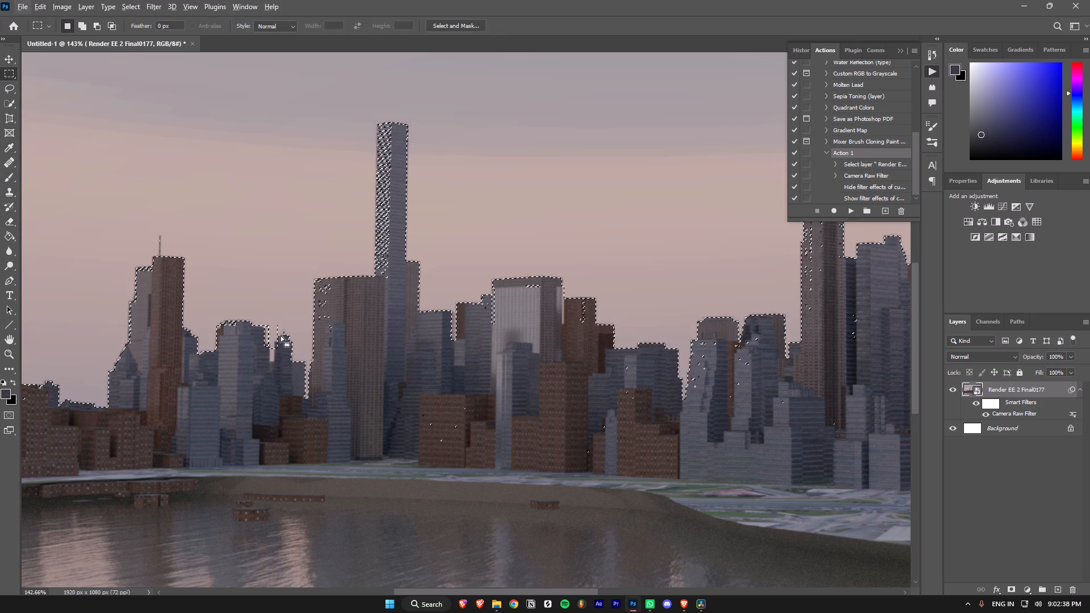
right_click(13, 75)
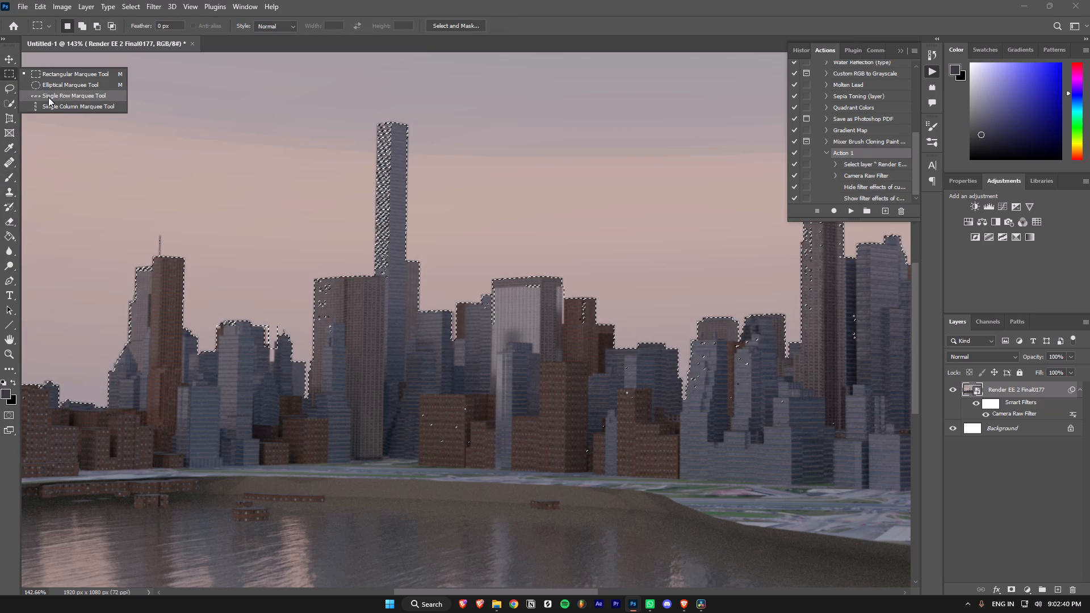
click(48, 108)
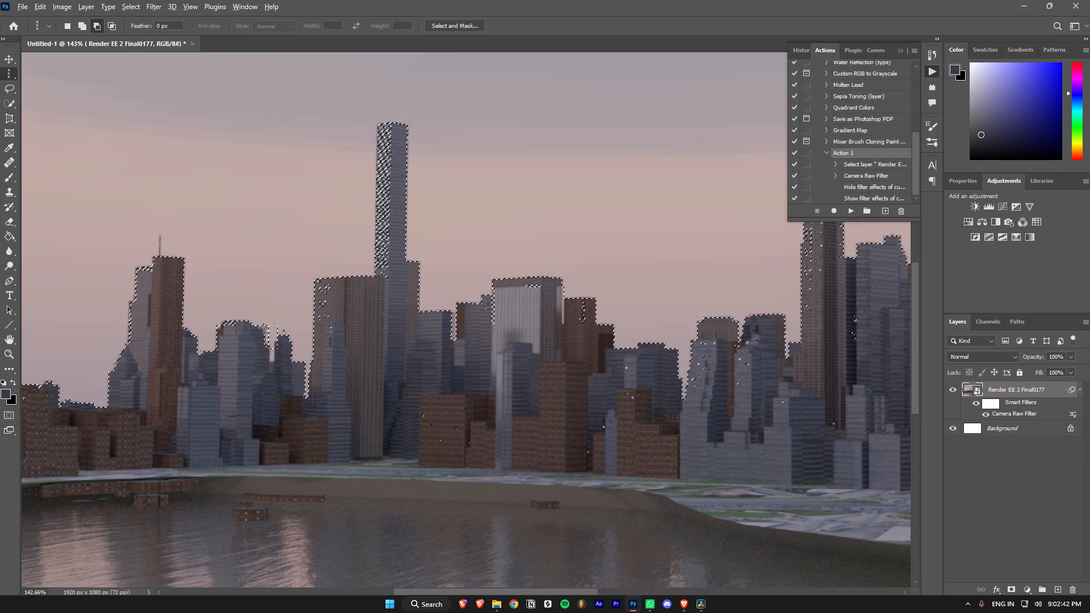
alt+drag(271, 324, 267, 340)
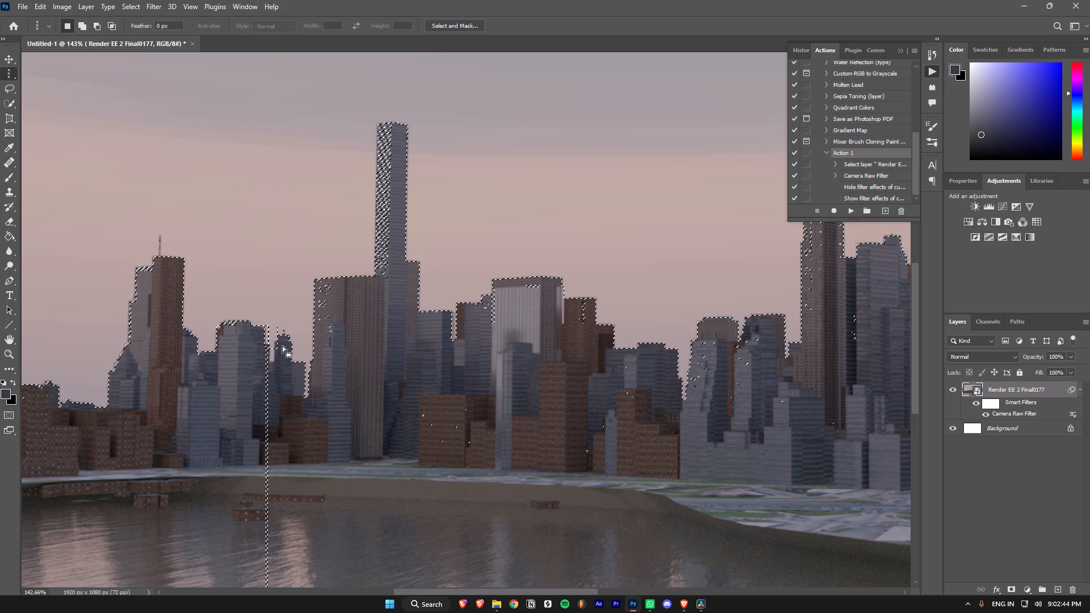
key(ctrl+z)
Fill the unselected patches in the tallest slim grey tower and the wide brown-grey building beside it with rectangular marquees.
right_click(14, 78)
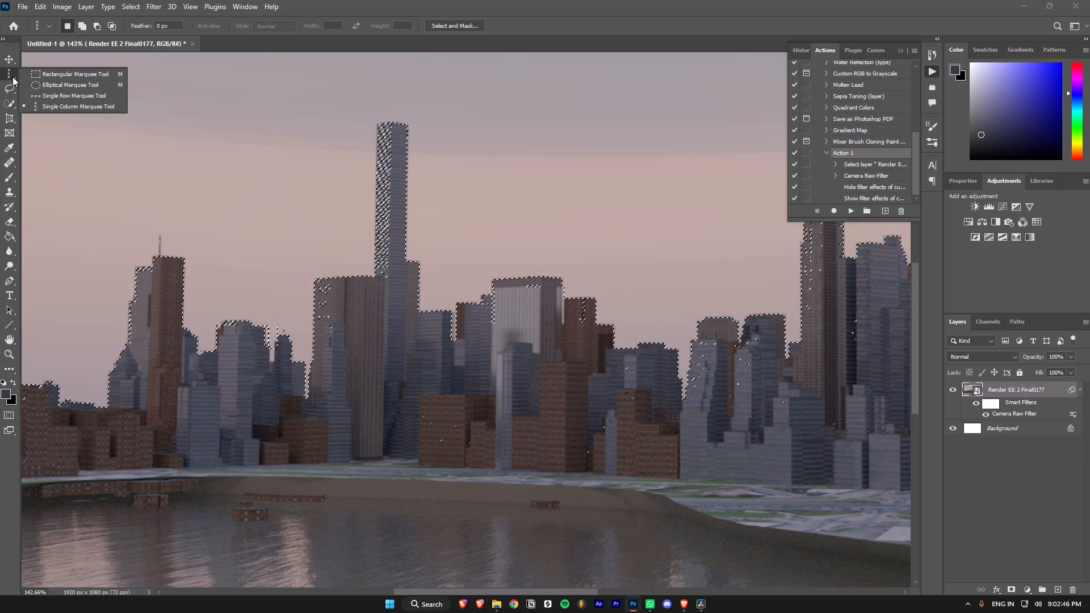
alt+scroll(450, 290, down, 10)
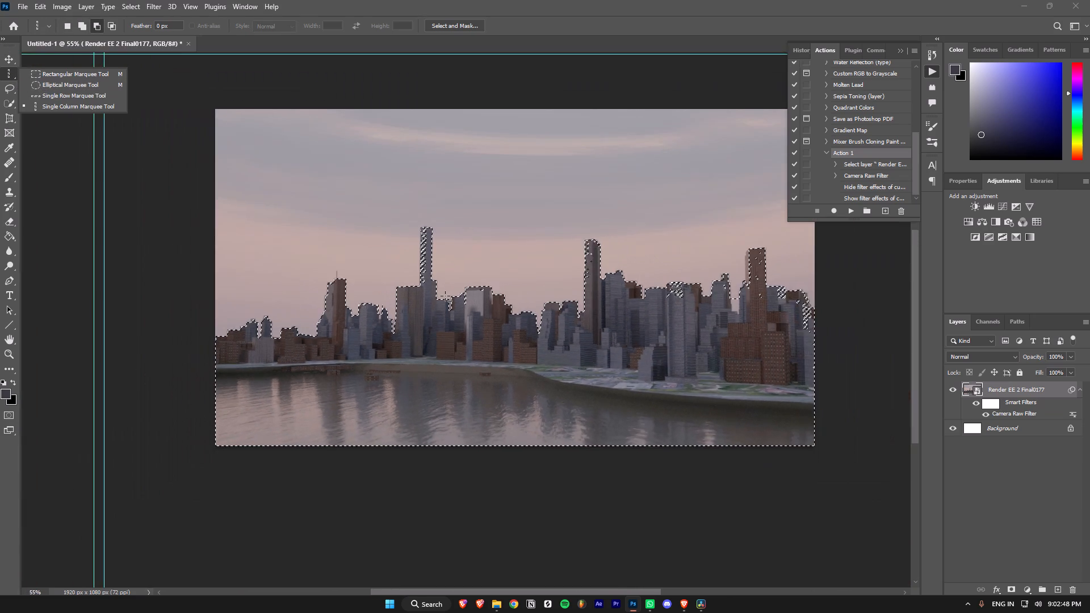
alt+scroll(517, 295, up, 6)
click(41, 69)
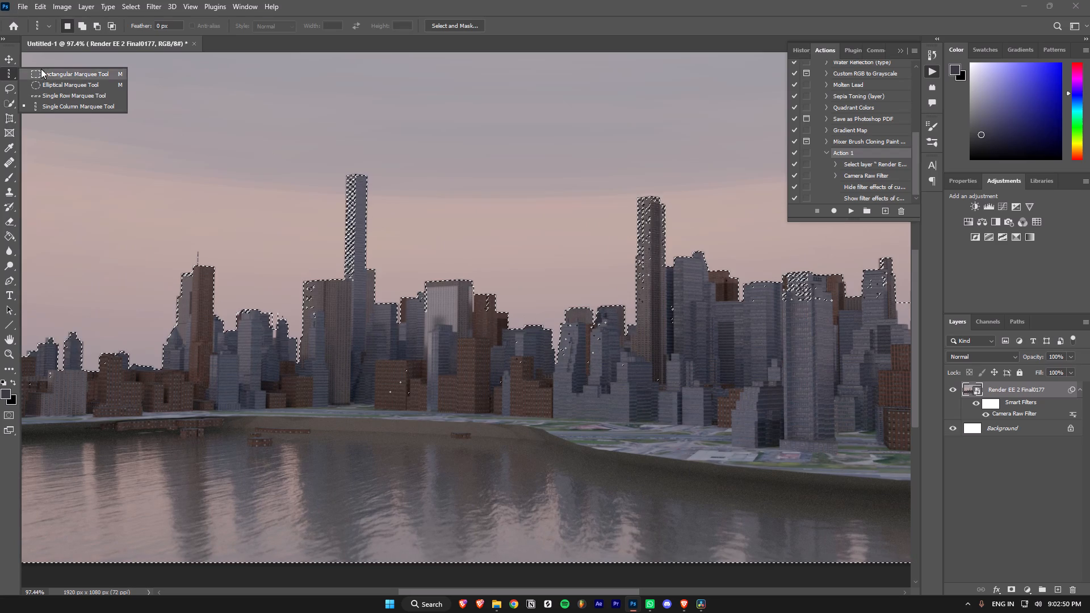
alt+drag(347, 175, 361, 283)
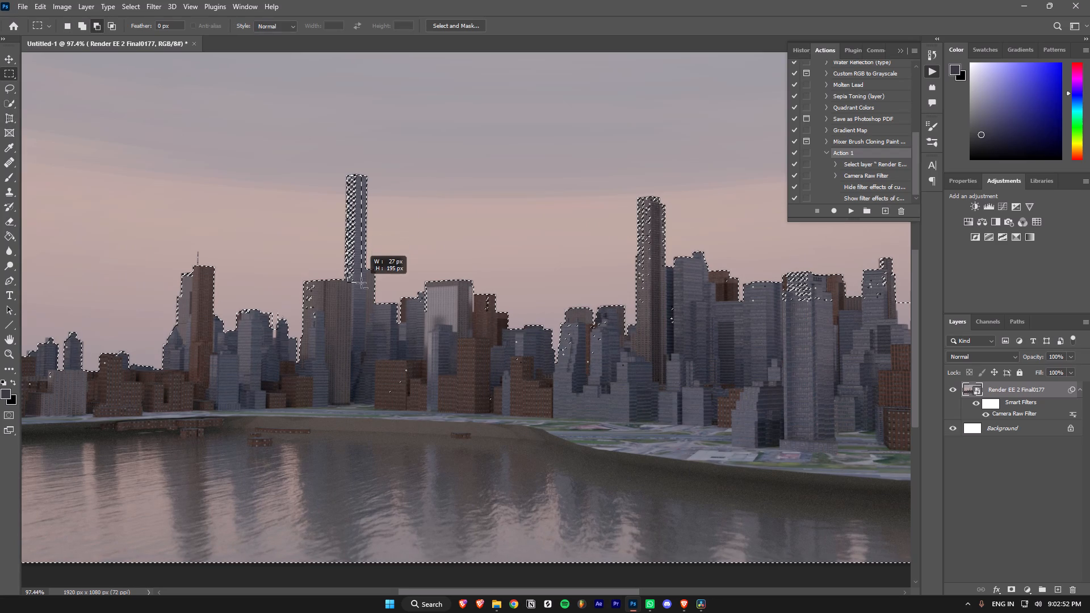
alt+drag(361, 283, 364, 292)
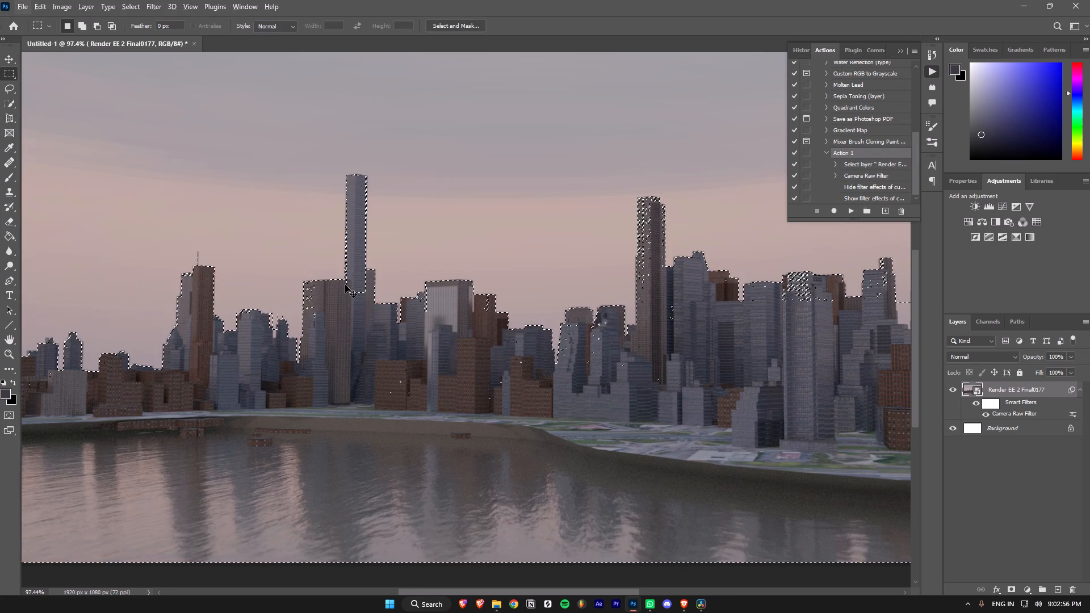
shift+drag(346, 175, 364, 284)
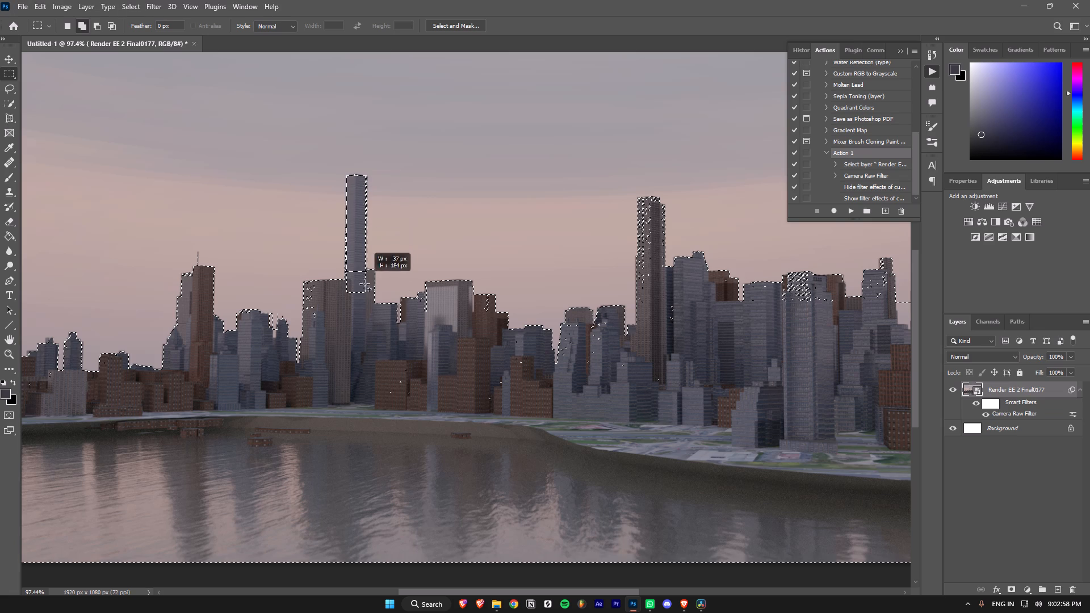
shift+drag(364, 284, 364, 325)
shift+drag(305, 283, 307, 289)
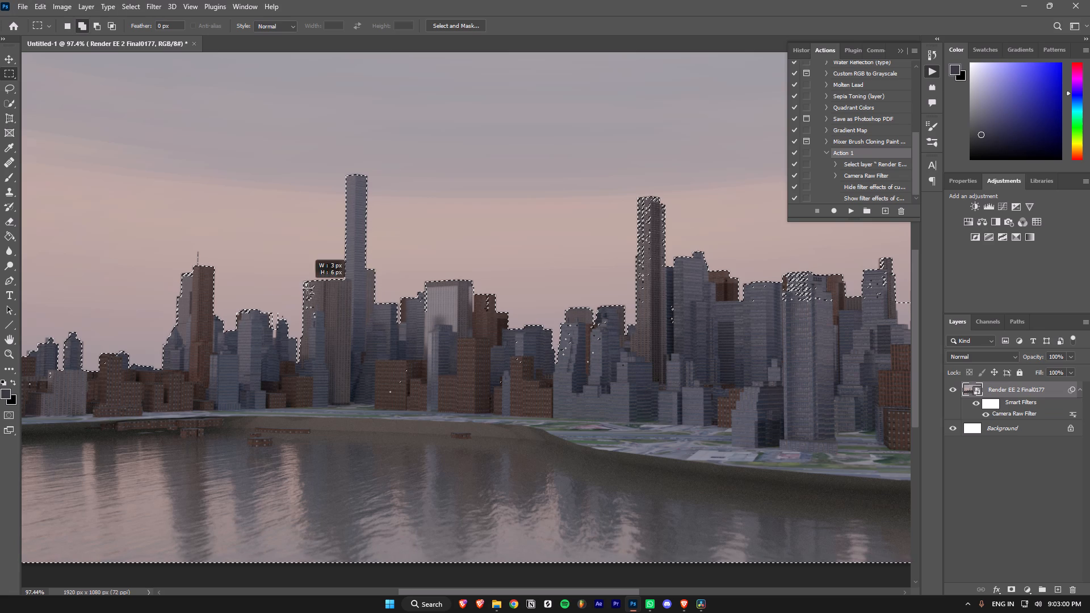
shift+drag(307, 289, 338, 359)
Add the unselected patches in the tall dark brown tower, the stepped grey buildings beside it and the low brown central blocks to the selection.
shift+drag(639, 198, 658, 231)
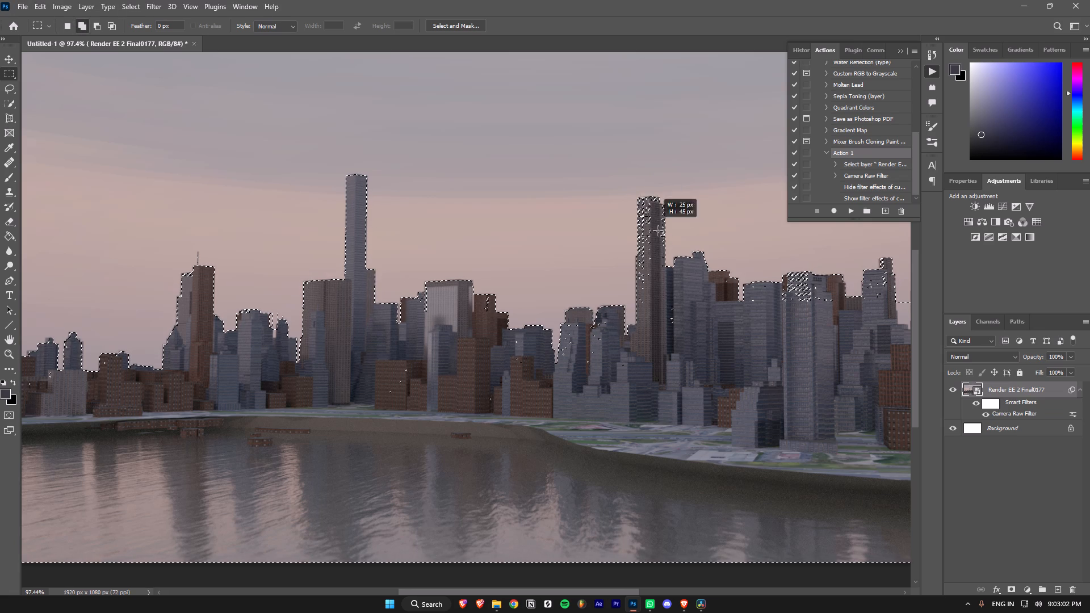
shift+drag(658, 231, 665, 382)
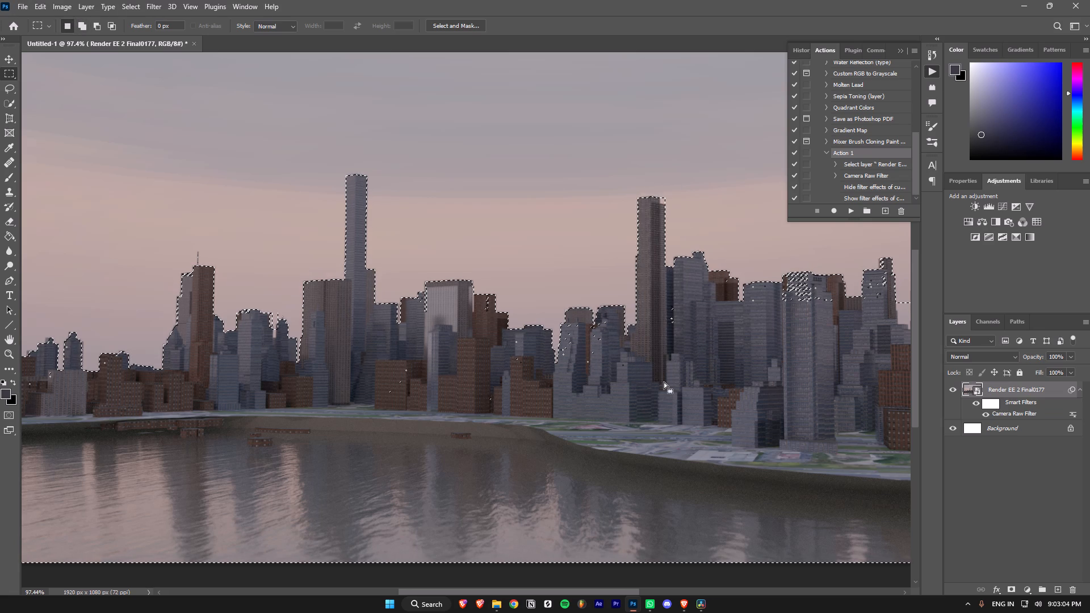
shift+drag(567, 324, 647, 413)
shift+drag(567, 331, 609, 420)
shift+drag(500, 352, 567, 437)
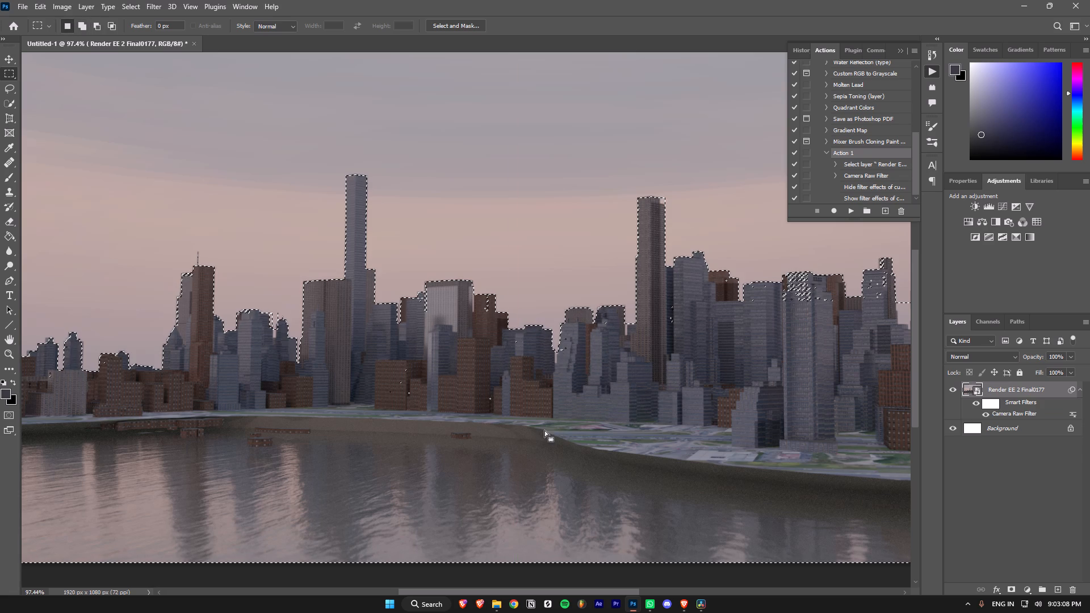
shift+drag(471, 372, 540, 443)
shift+drag(399, 350, 462, 436)
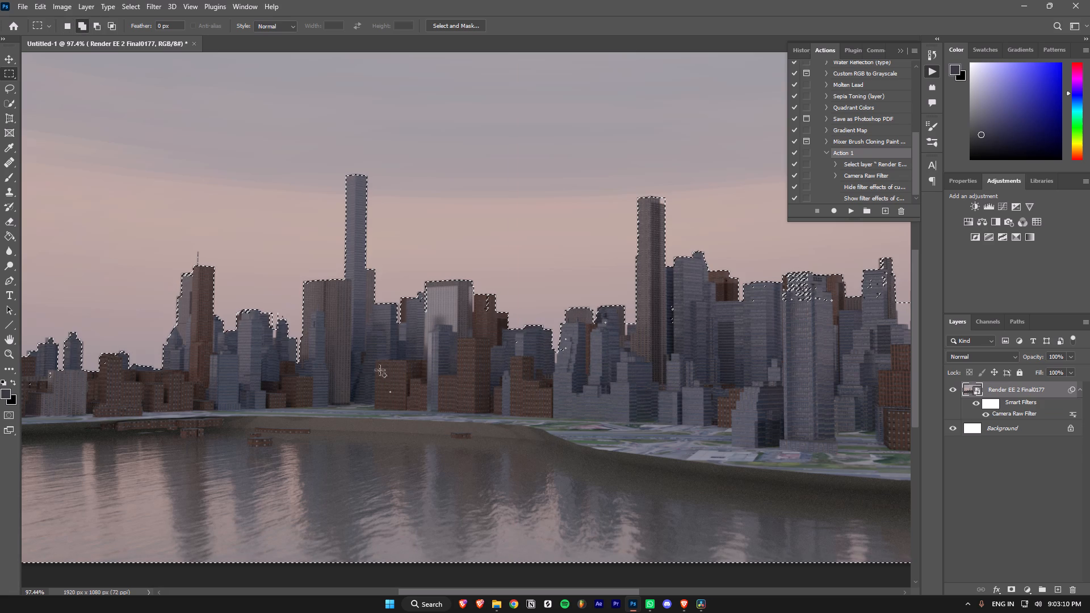
shift+drag(372, 364, 475, 456)
Clean up the selection around the low grey and brown buildings at the skyline's far-left end with rectangular marquees.
shift+drag(43, 367, 54, 393)
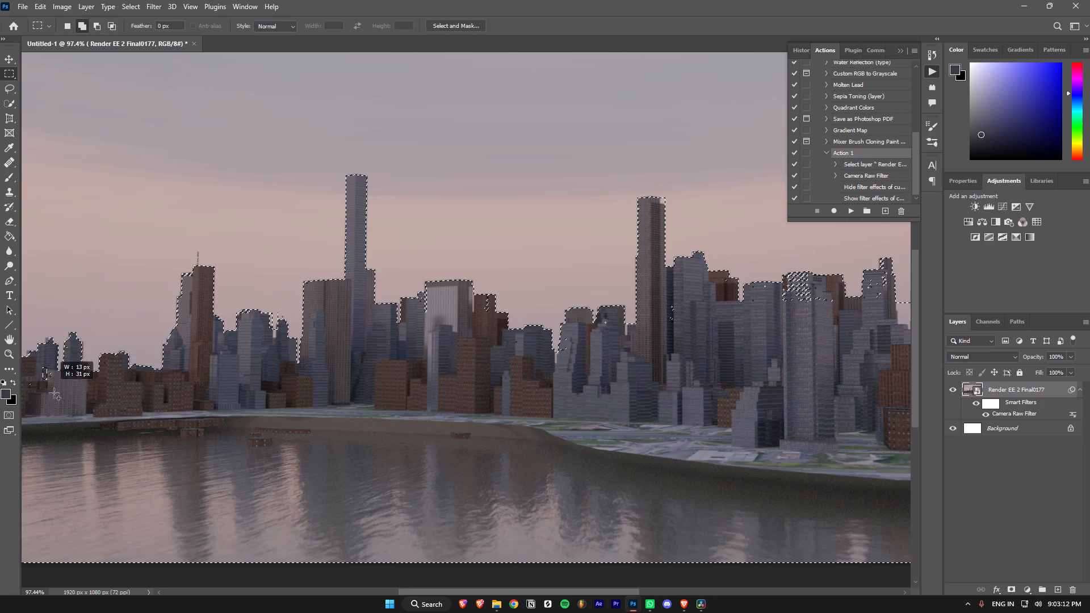
shift+drag(54, 393, 60, 402)
shift+drag(28, 377, 74, 410)
shift+drag(106, 359, 132, 406)
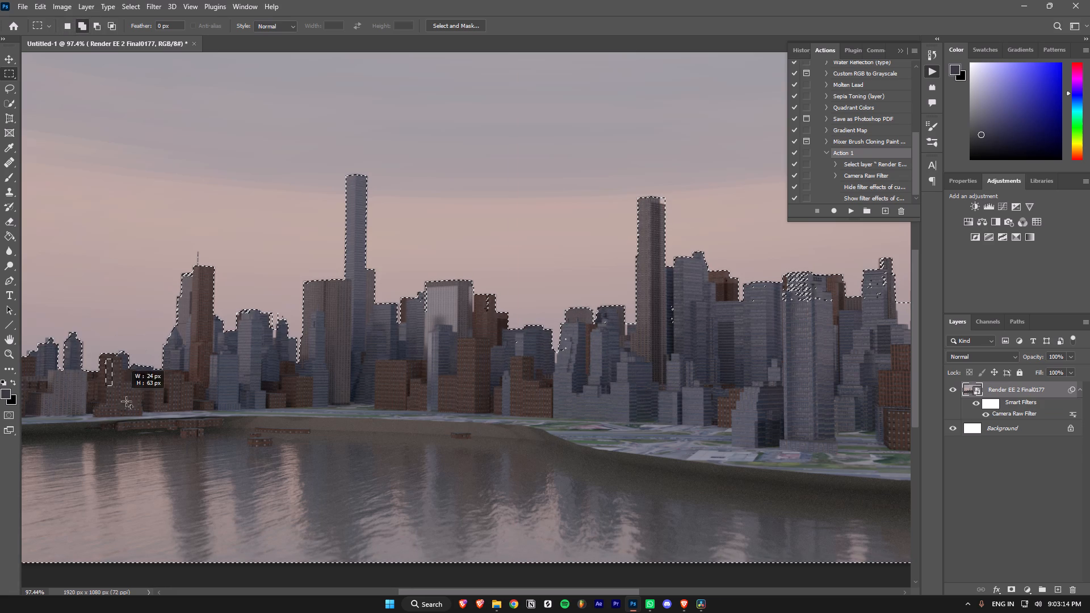
shift+drag(132, 406, 140, 410)
shift+drag(100, 362, 137, 396)
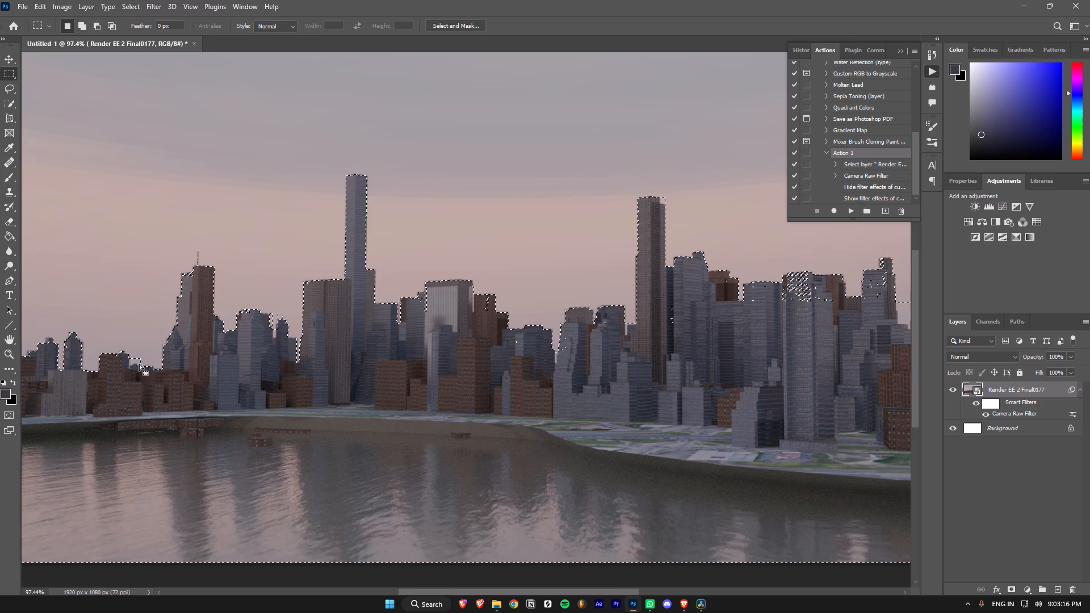
alt+drag(131, 355, 139, 366)
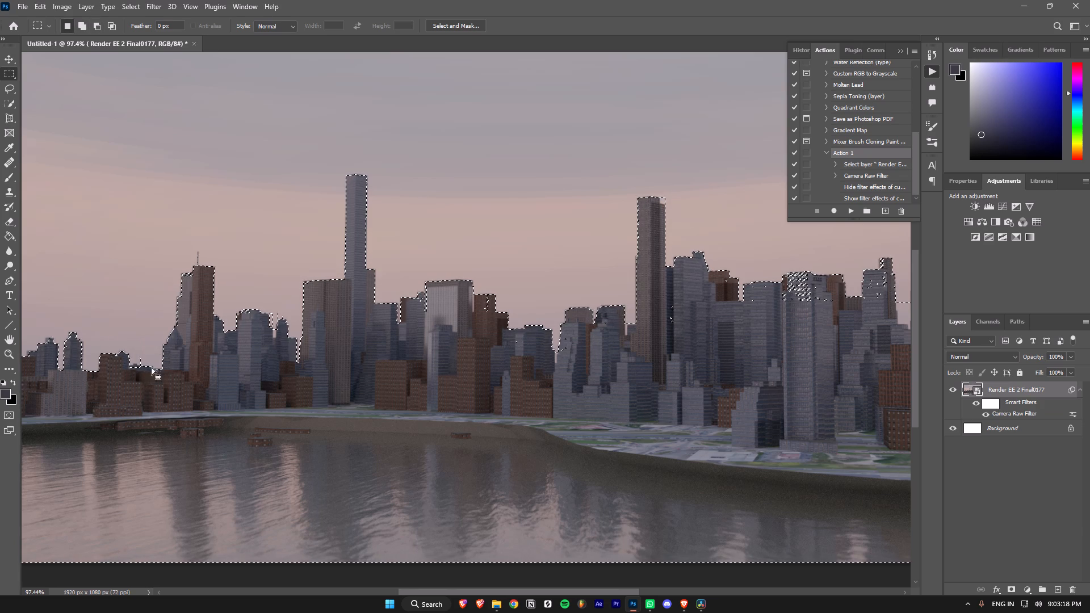
Add the unselected patches in the buildings at the image's right edge and the tall red-brown brick tower to the selection.
alt+scroll(308, 397, down, 3)
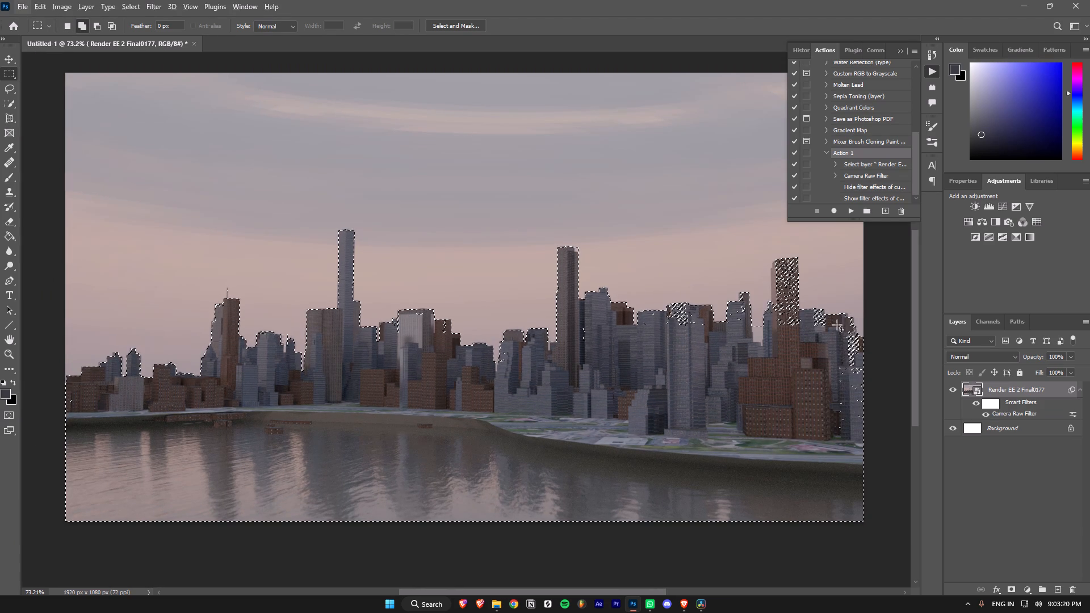
shift+drag(837, 324, 859, 459)
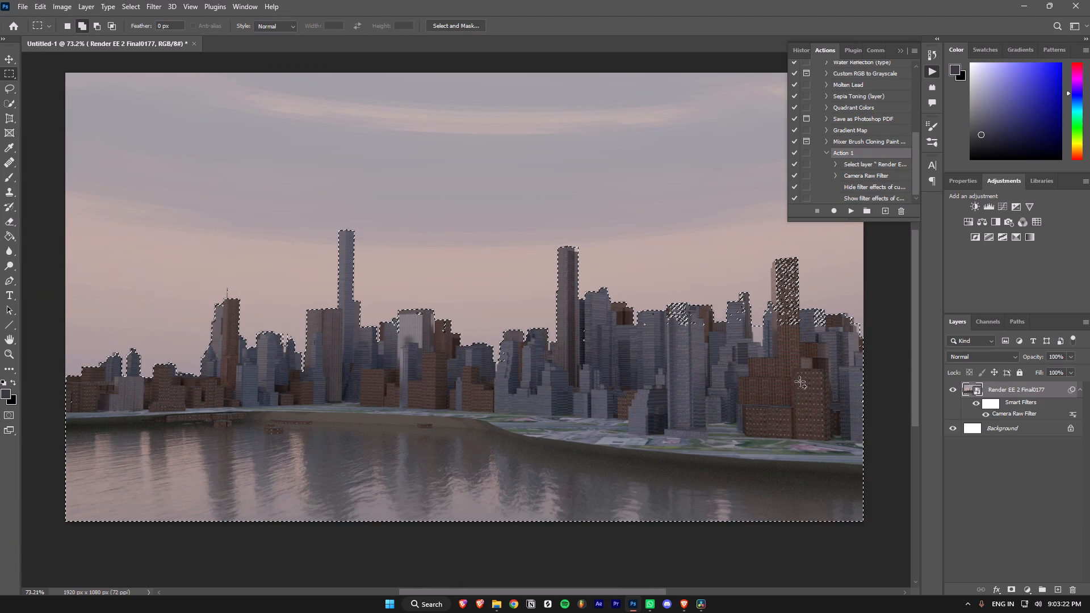
shift+drag(781, 314, 858, 377)
shift+drag(776, 265, 796, 364)
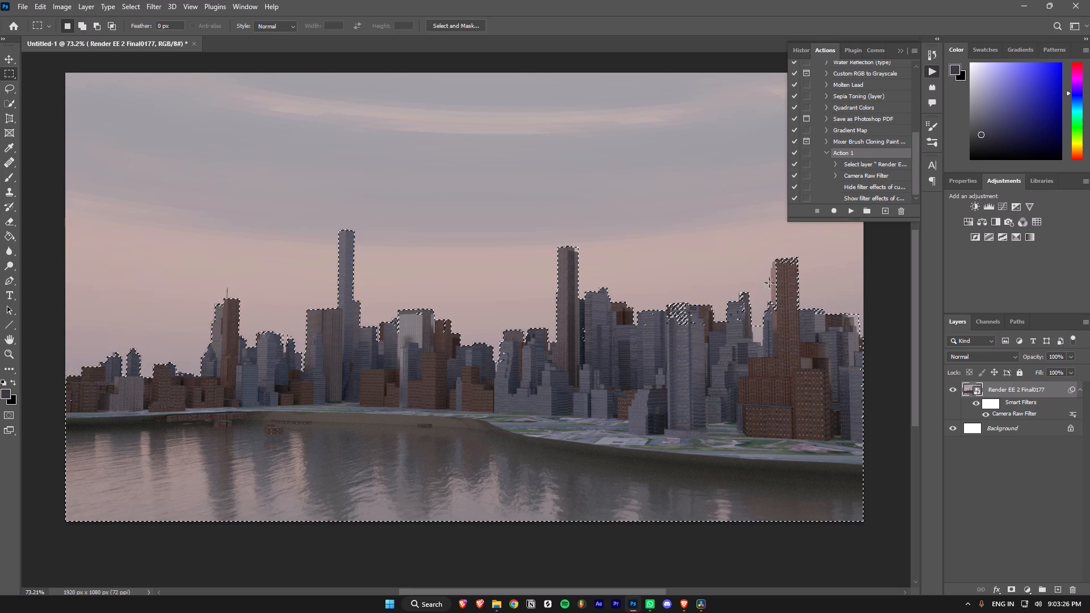
shift+drag(771, 264, 795, 301)
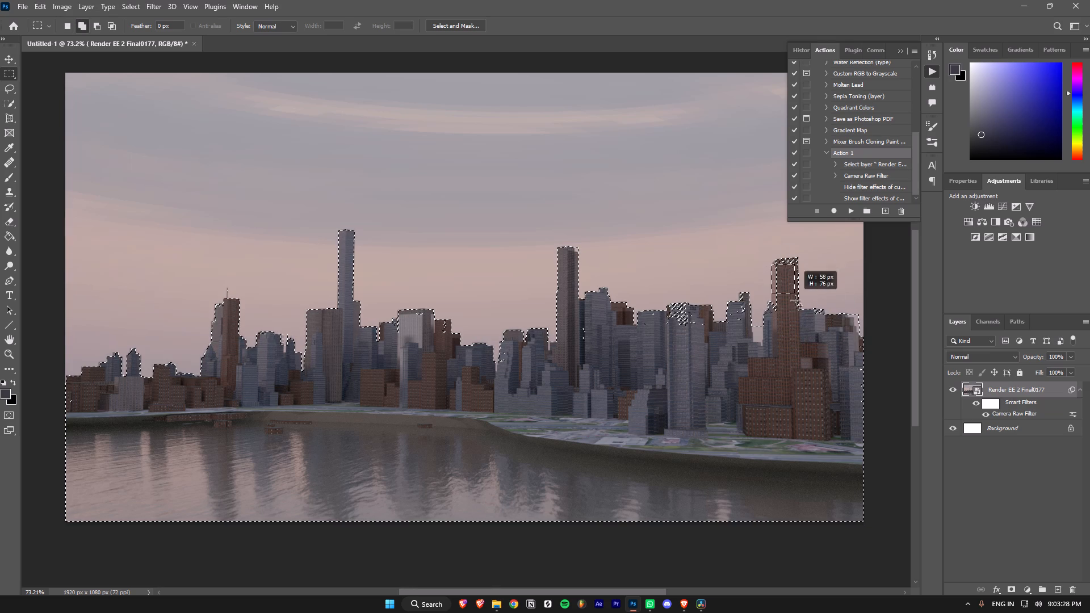
shift+drag(795, 301, 800, 362)
shift+drag(774, 263, 791, 262)
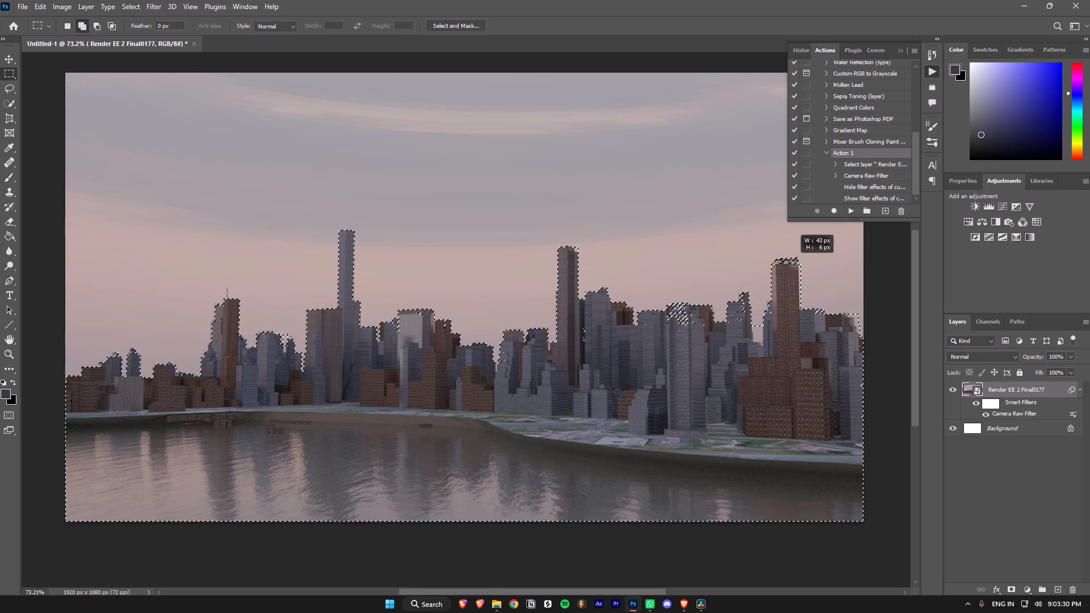
shift+drag(791, 262, 799, 274)
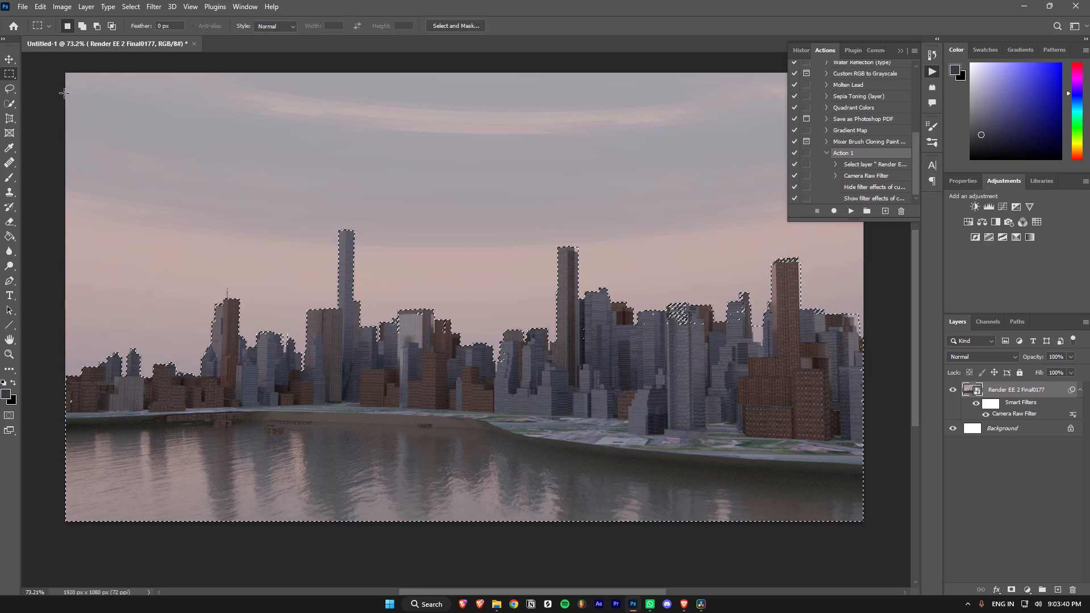
Copy the selected city and water to a new layer.
key(ctrl+j)
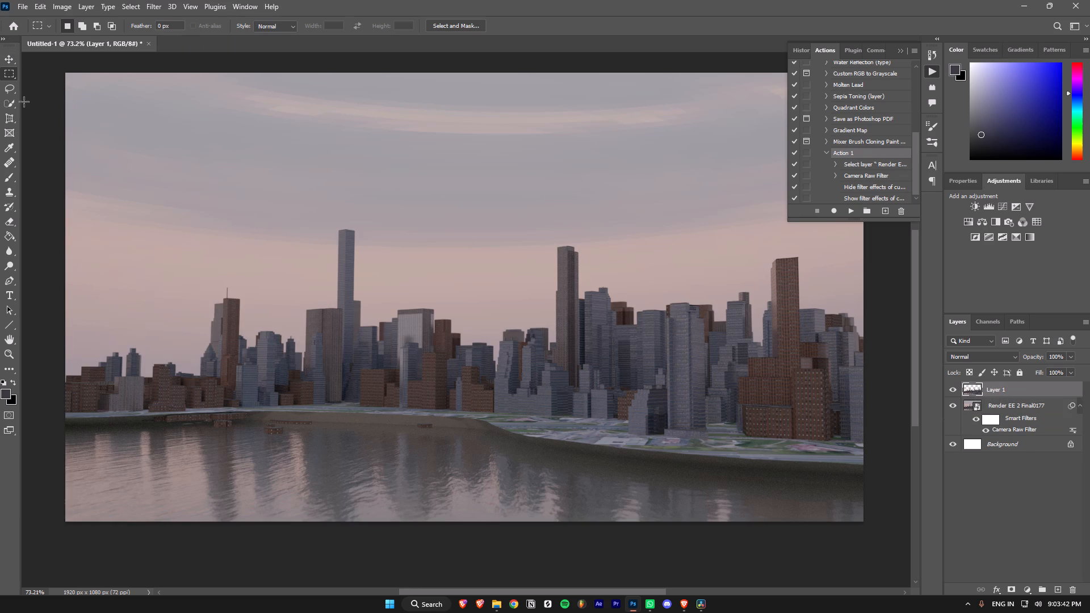
Hide the Render EE 2 Final0177 layer to inspect the city cutout, and show the layer again with it selected.
click(954, 402)
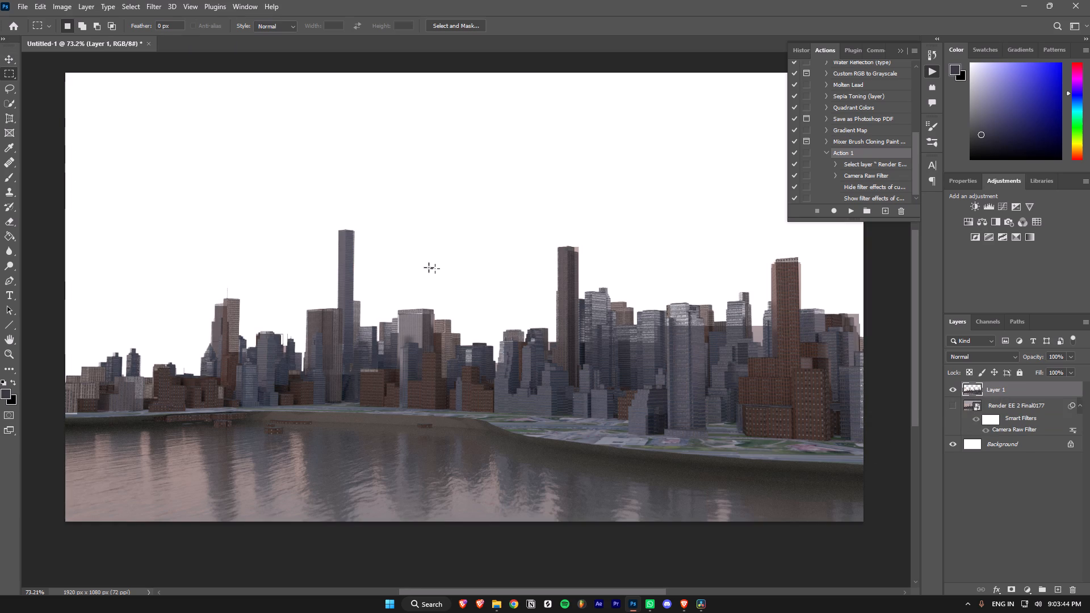
click(1024, 406)
double_click(1025, 423)
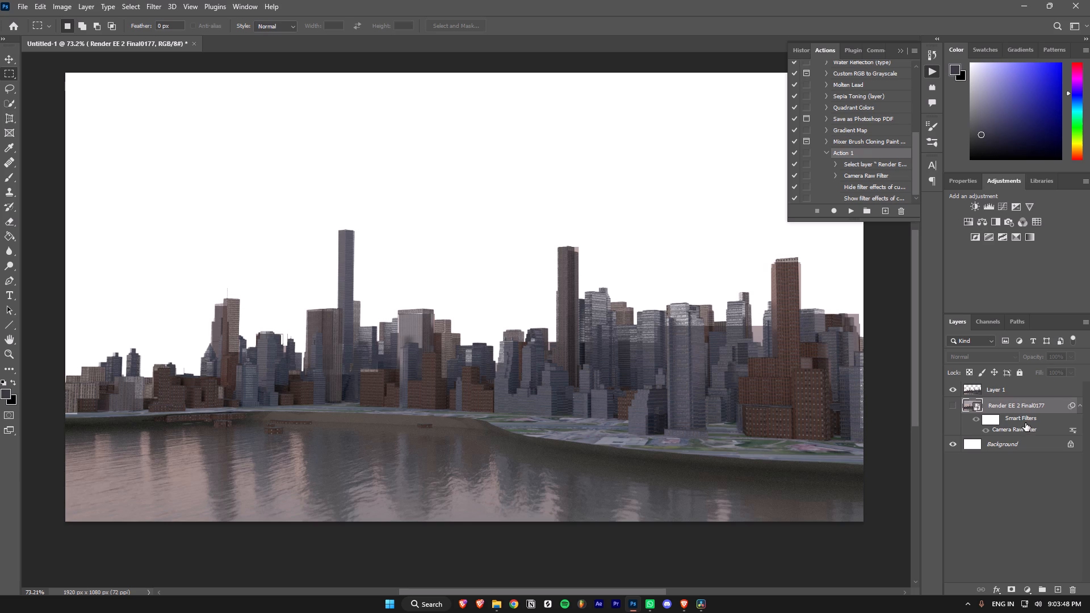
click(1019, 430)
click(946, 400)
click(1018, 414)
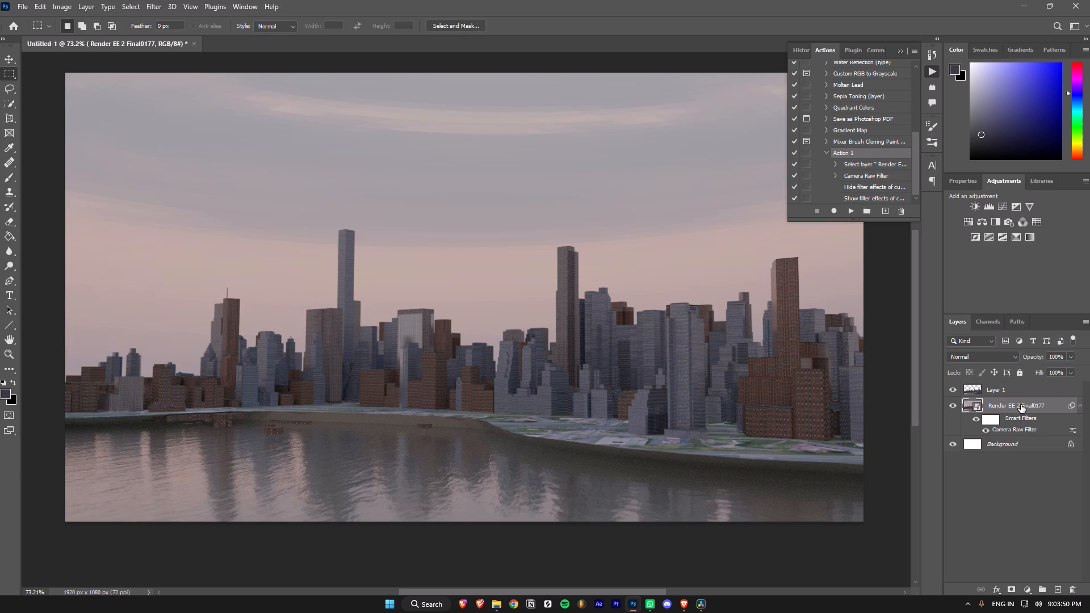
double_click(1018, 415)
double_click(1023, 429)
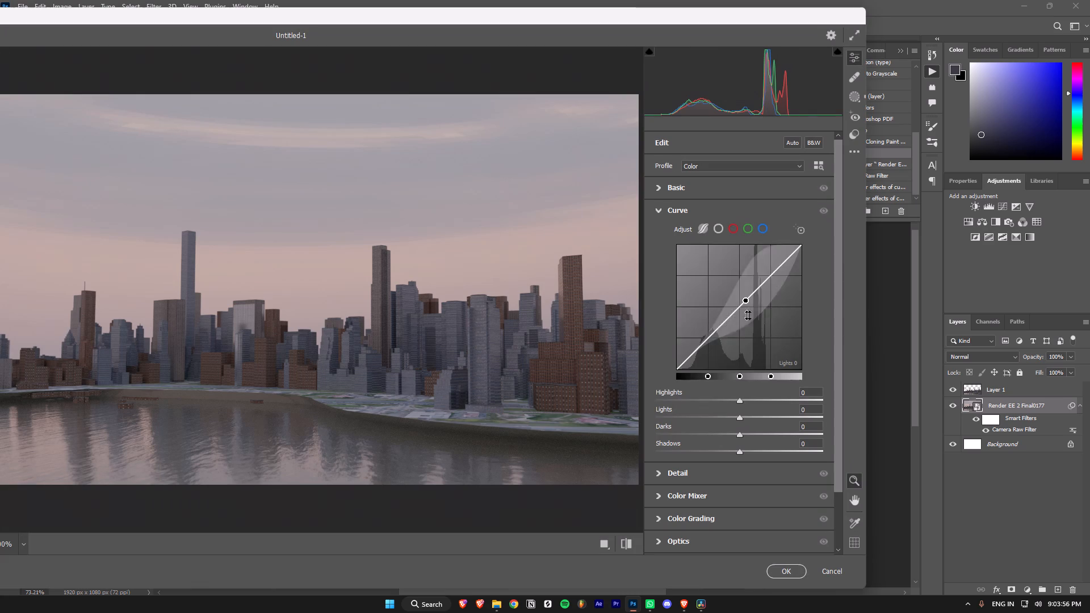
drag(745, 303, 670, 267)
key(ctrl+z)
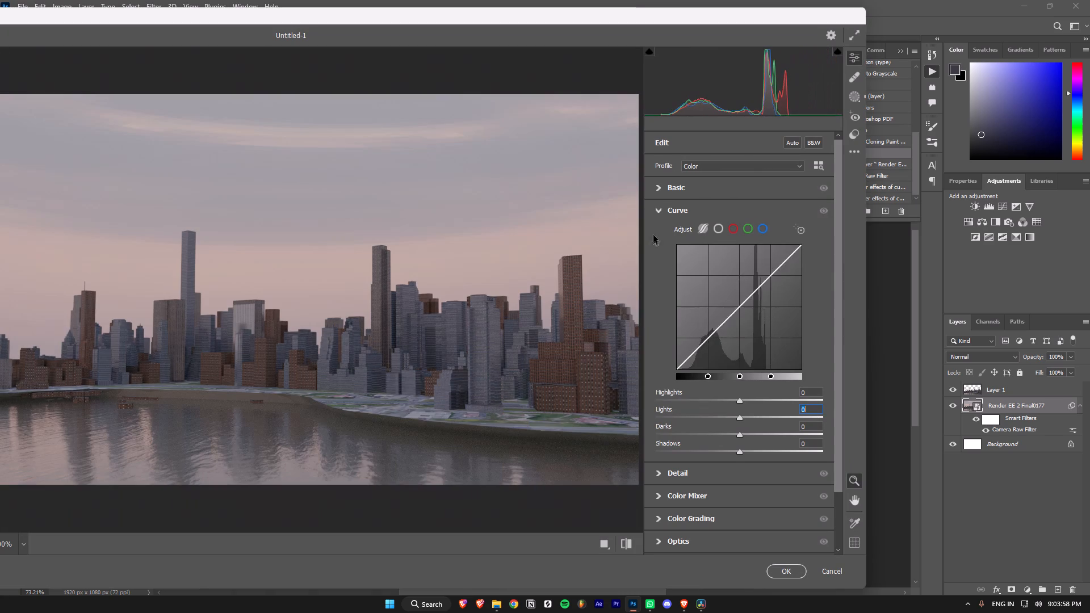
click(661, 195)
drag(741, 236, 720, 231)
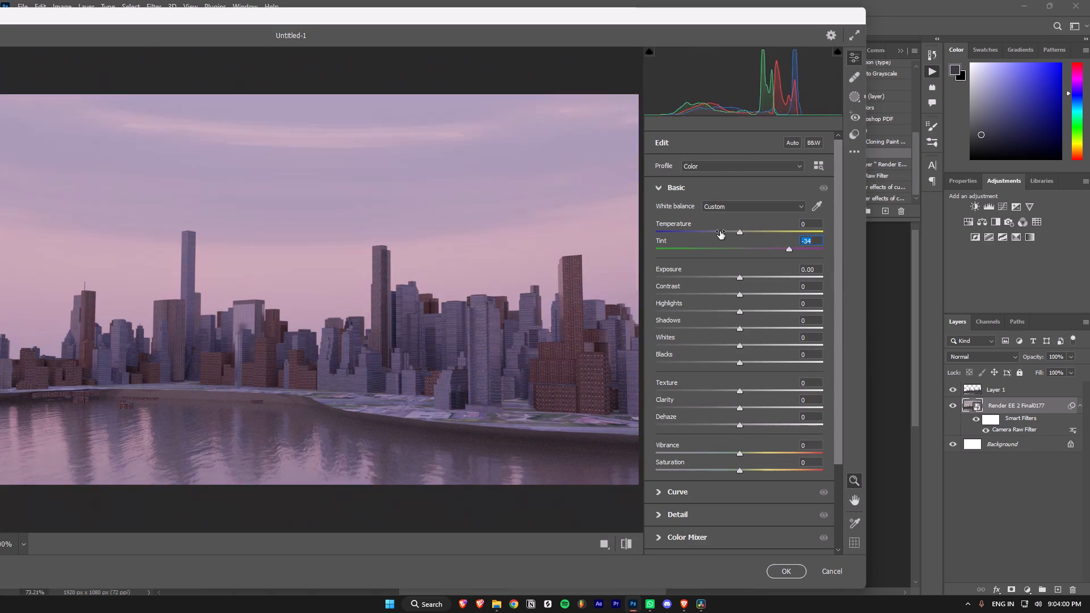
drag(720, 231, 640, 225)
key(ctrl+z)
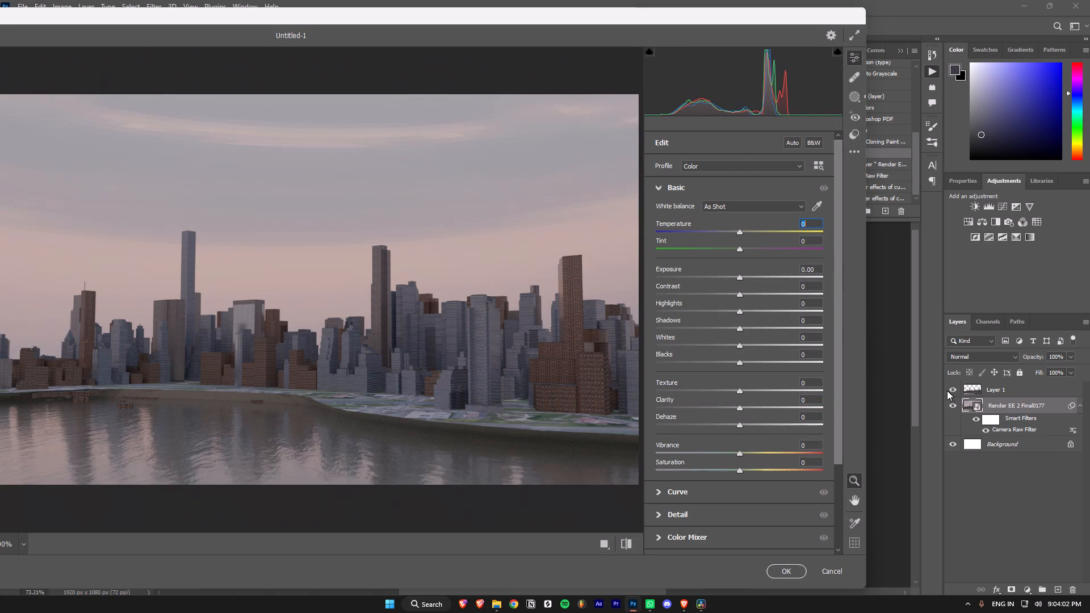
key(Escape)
Select the sky of the Render EE 2 Final0177 layer and copy it to a new layer.
click(1028, 393)
click(1016, 406)
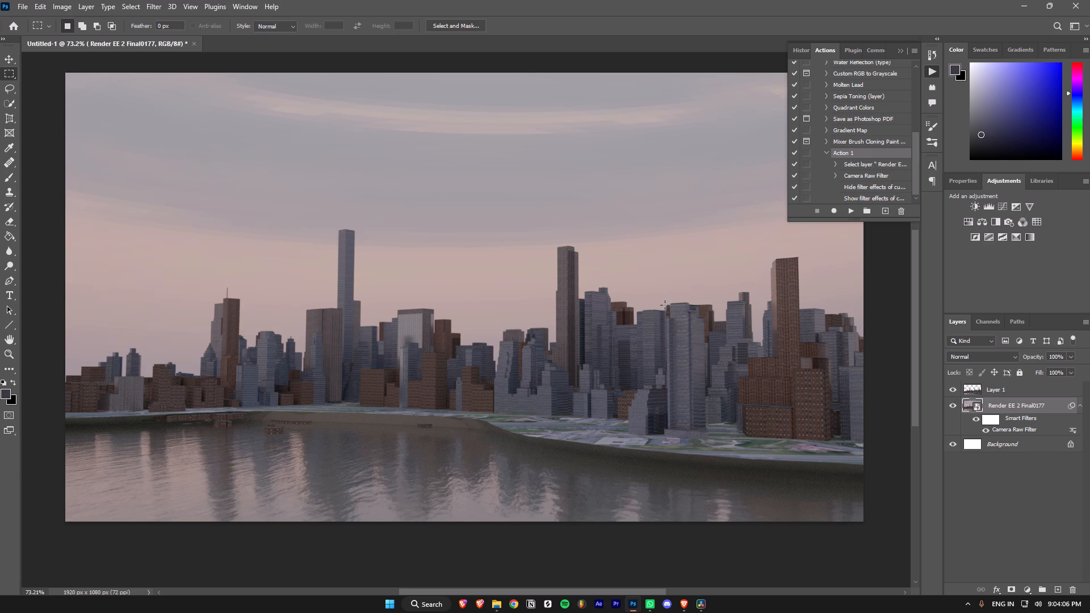
click(120, 5)
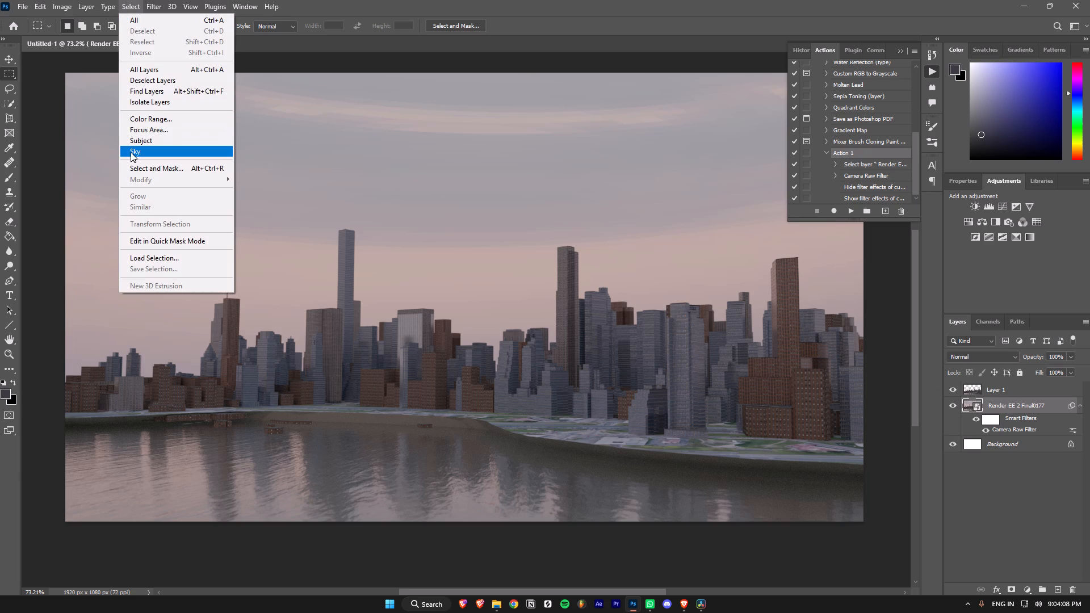
click(143, 142)
key(Escape)
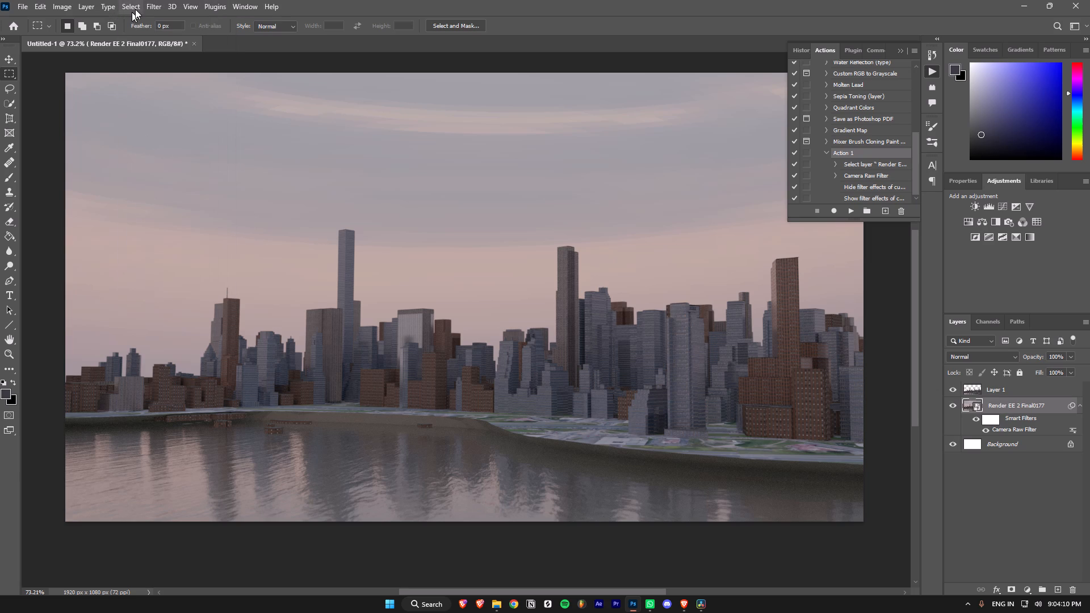
click(135, 9)
click(134, 149)
key(ctrl+j)
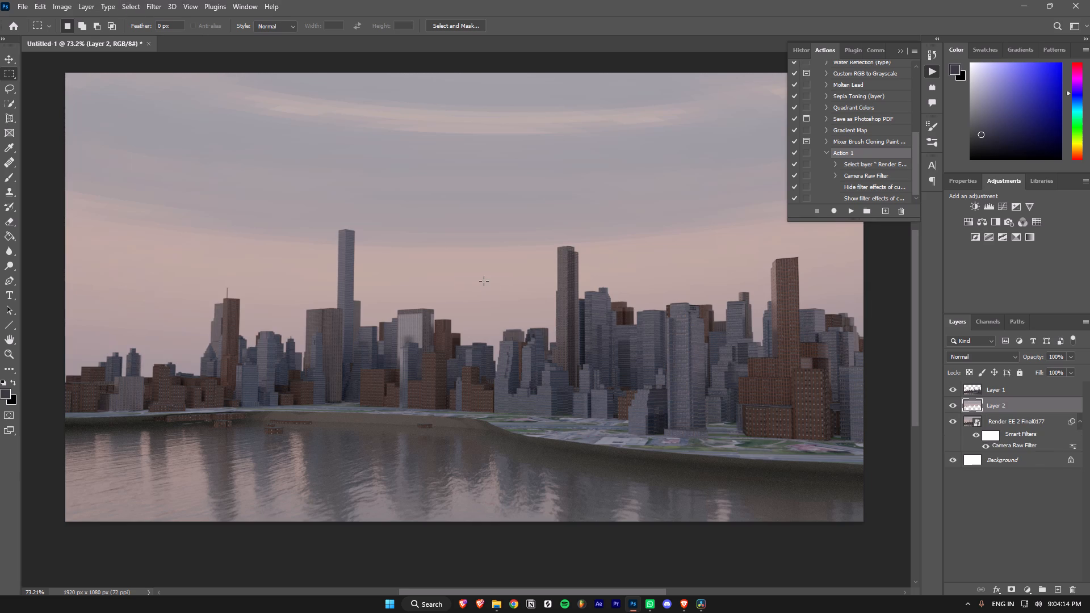
Hide the Render EE 2 Final0177 layer and toggle Layer 2 and Layer 1 to inspect each cutout, leaving only the sky cutout shown.
click(953, 420)
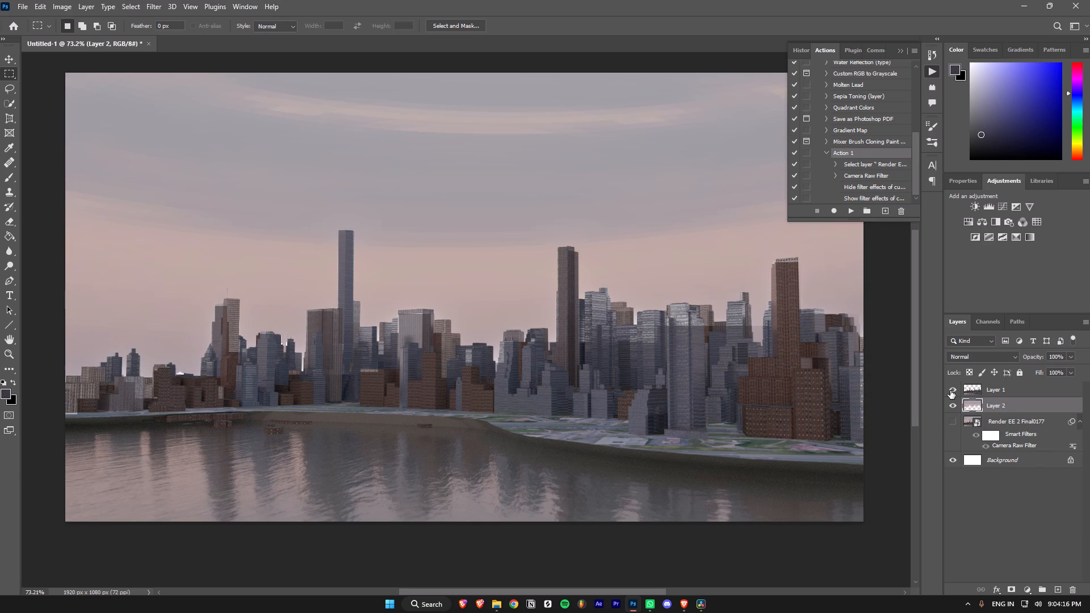
click(952, 405)
click(951, 405)
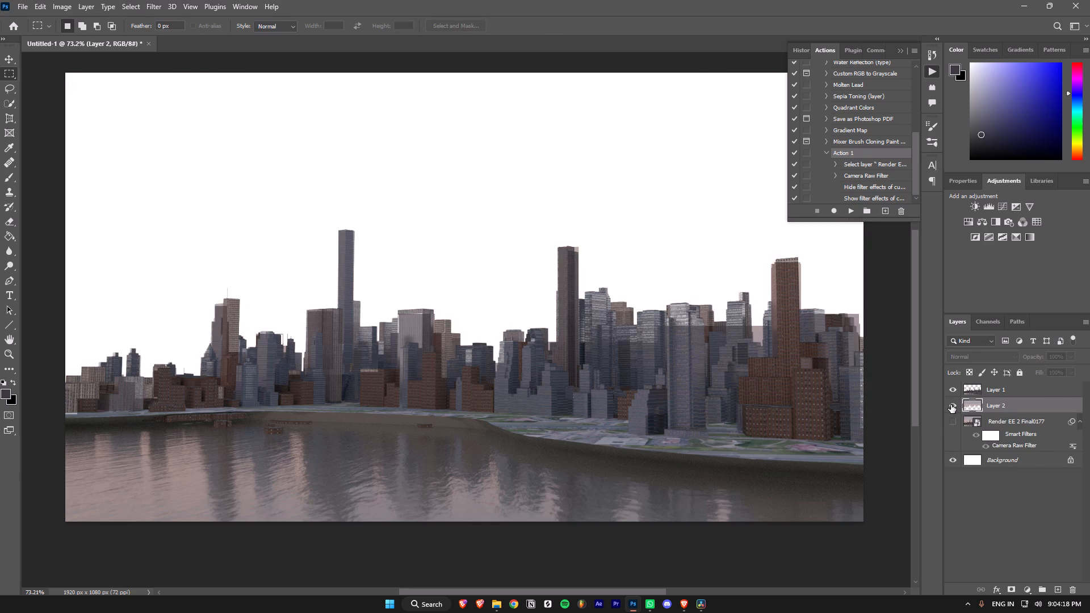
click(950, 387)
click(950, 390)
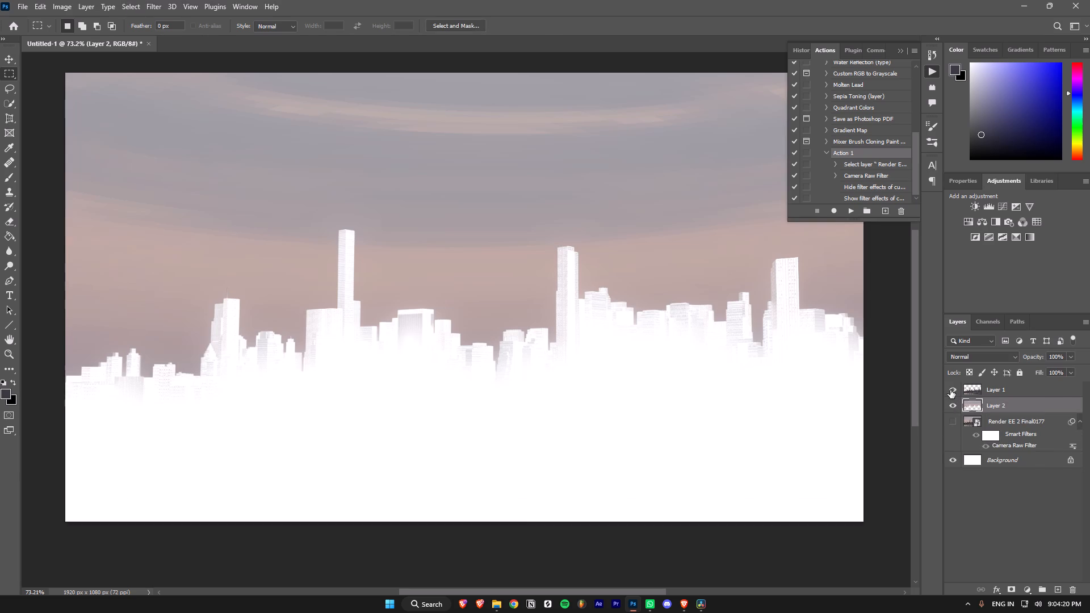
click(950, 390)
Apply the last-used Gaussian Blur to the sky cutout on Layer 2.
click(166, 11)
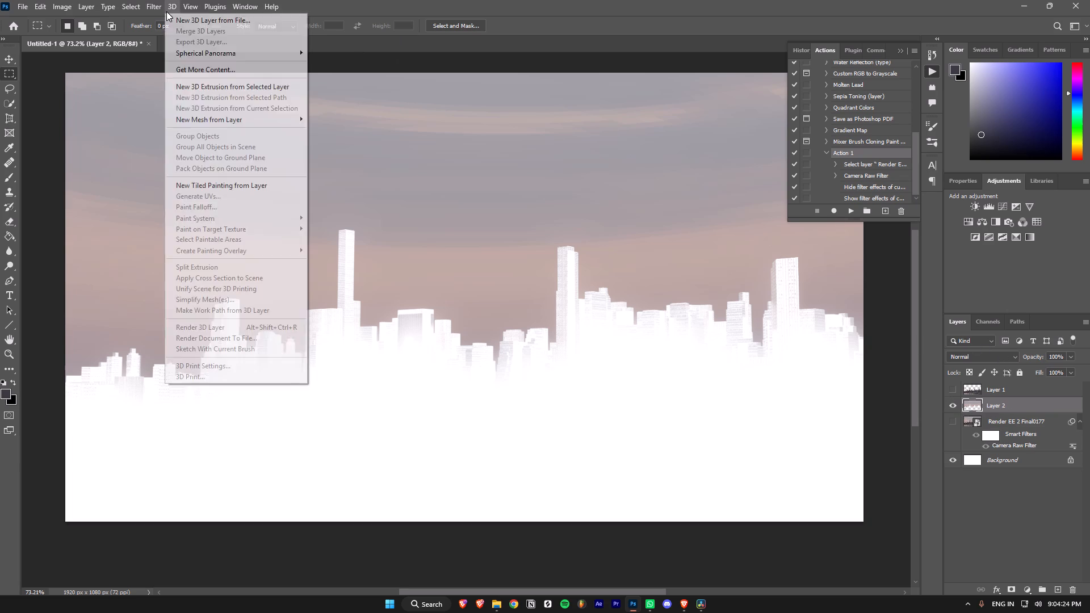
click(147, 5)
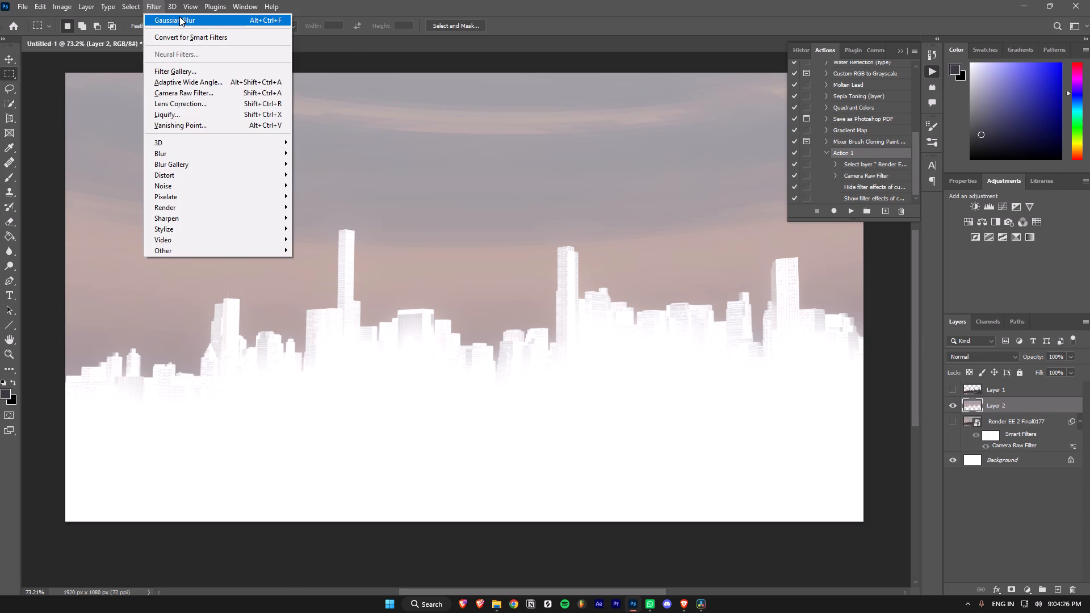
click(179, 16)
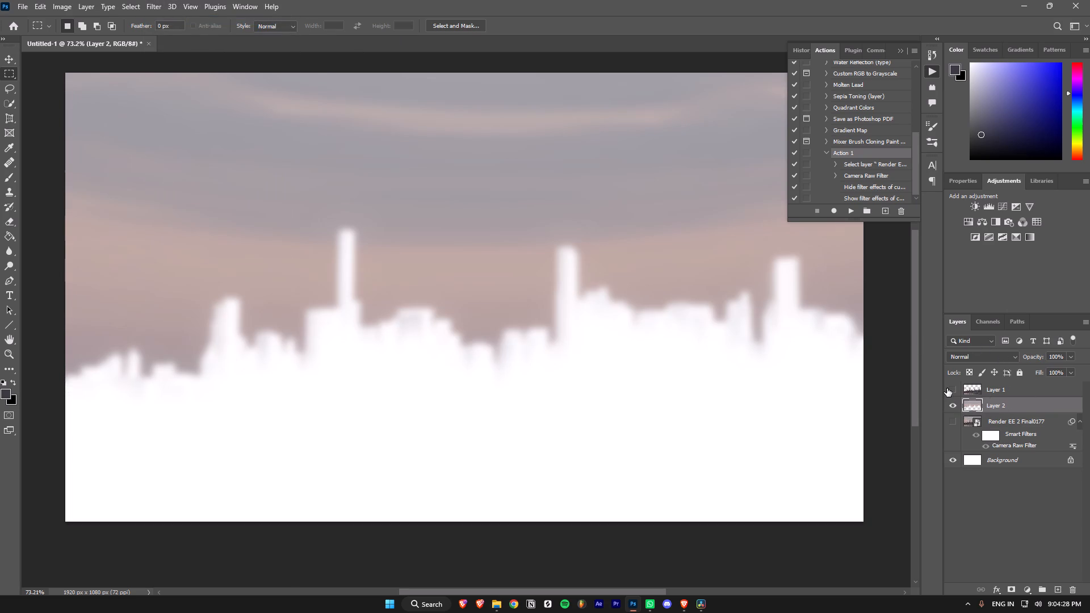
Toggle Layer 1 and Layer 2 to check the blurred sky against the city, leaving the city layer shown and the blurred sky hidden.
click(947, 388)
click(947, 388)
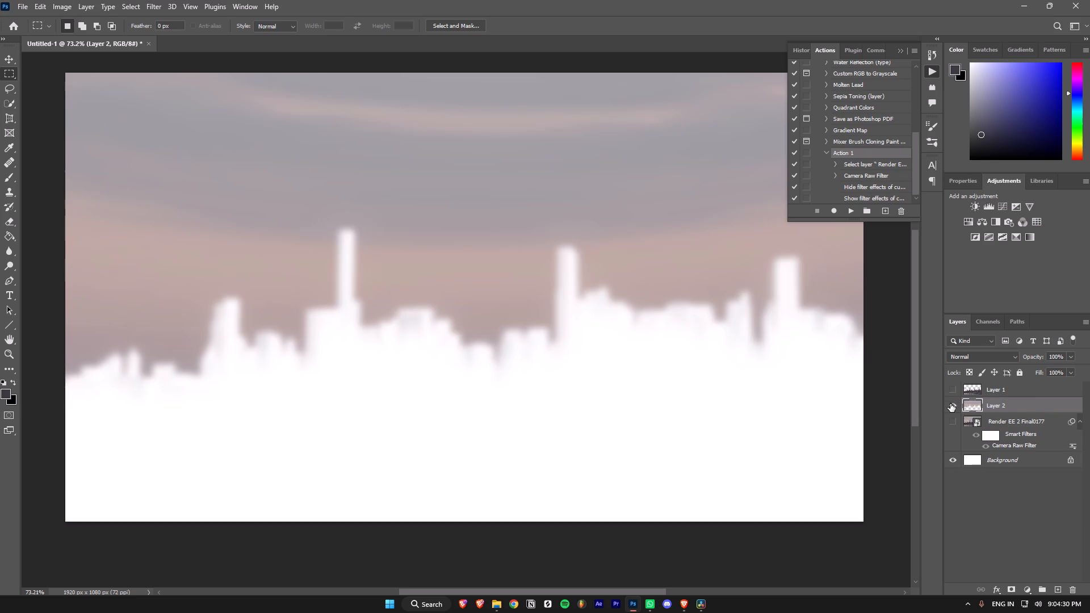
click(951, 406)
key(ctrl+z)
key(ctrl+z)
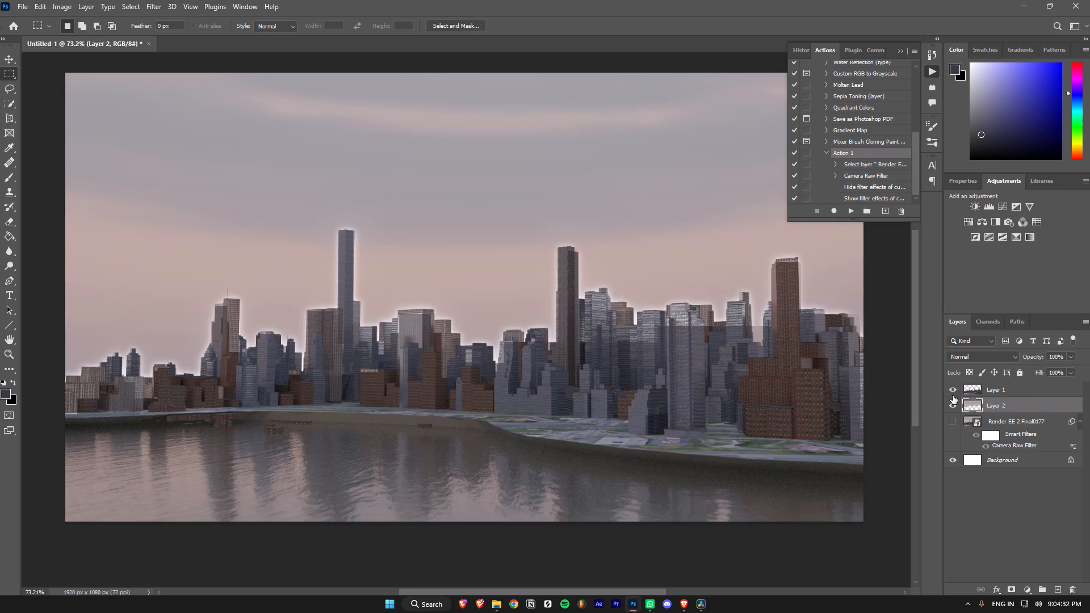
click(1034, 410)
click(953, 406)
click(951, 391)
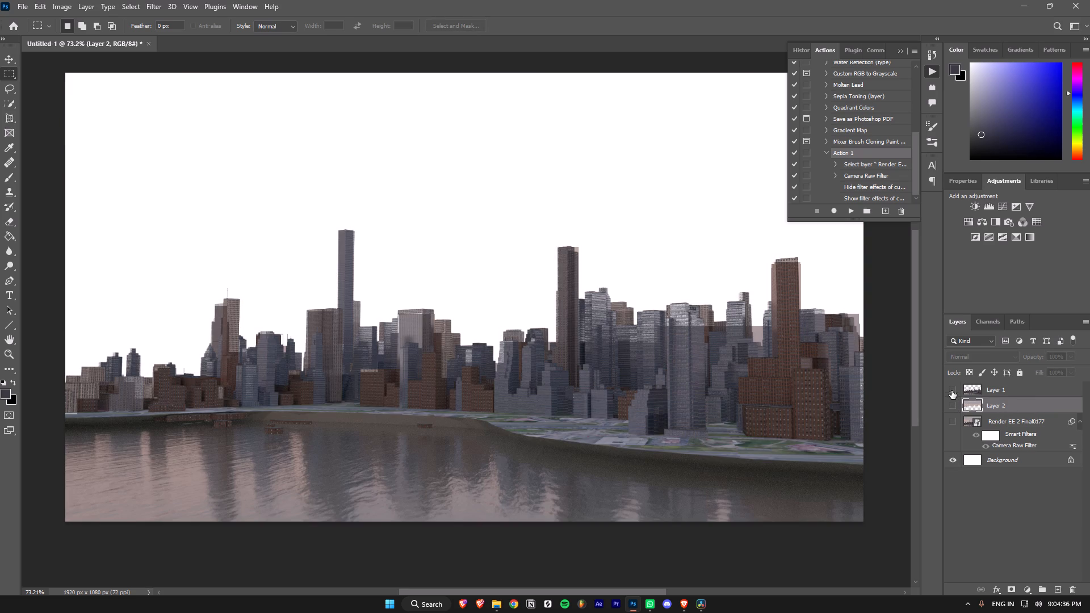
click(955, 406)
key(ctrl+z)
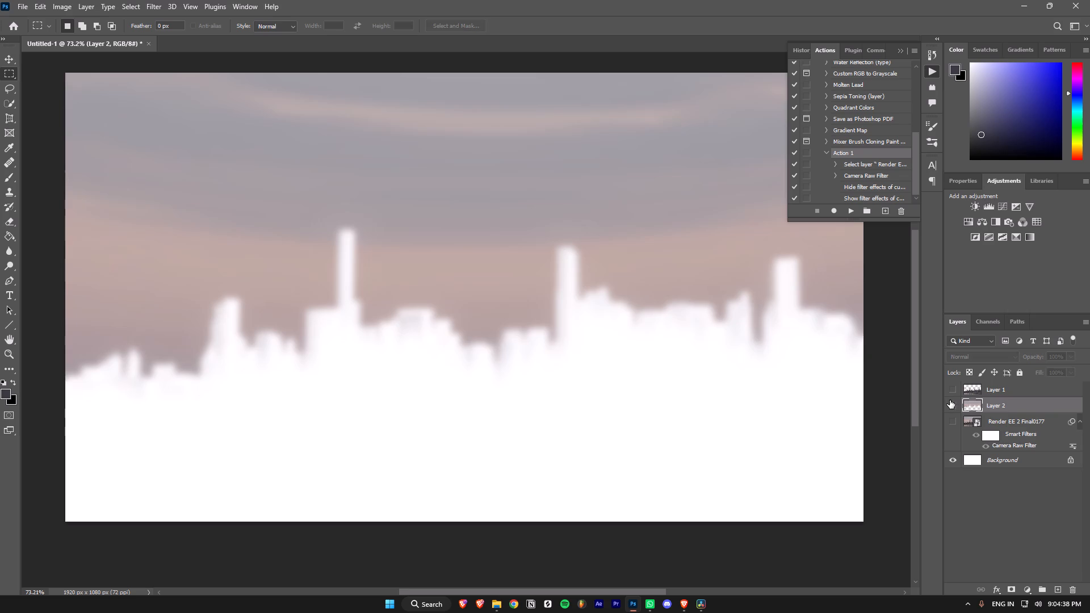
click(954, 389)
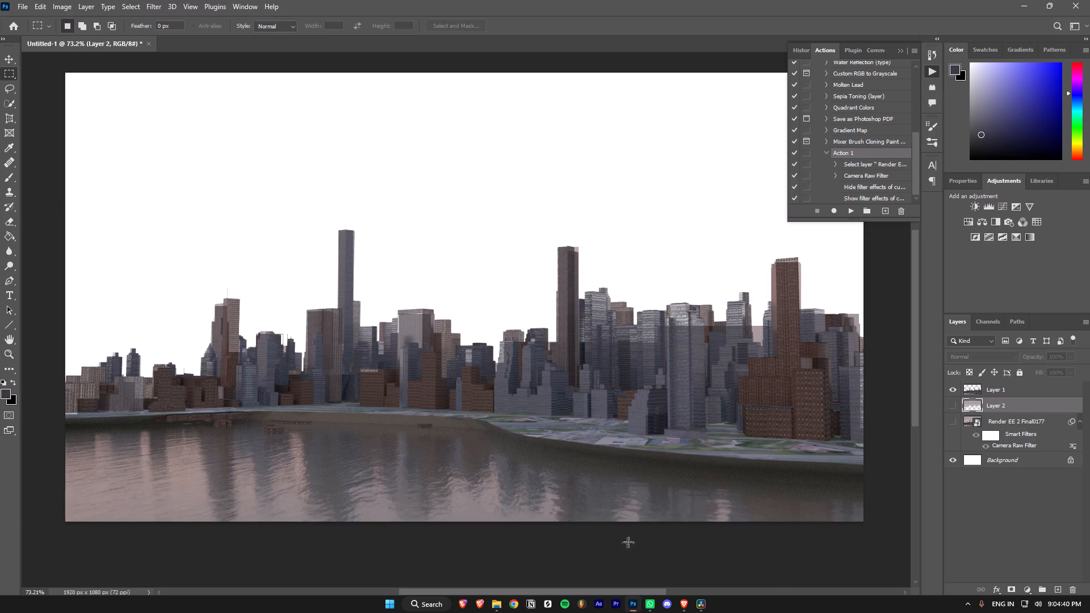
Switch to File Explorer, open the Downloads folder and preview the sky files and video clips for a replacement sky.
click(500, 607)
click(478, 551)
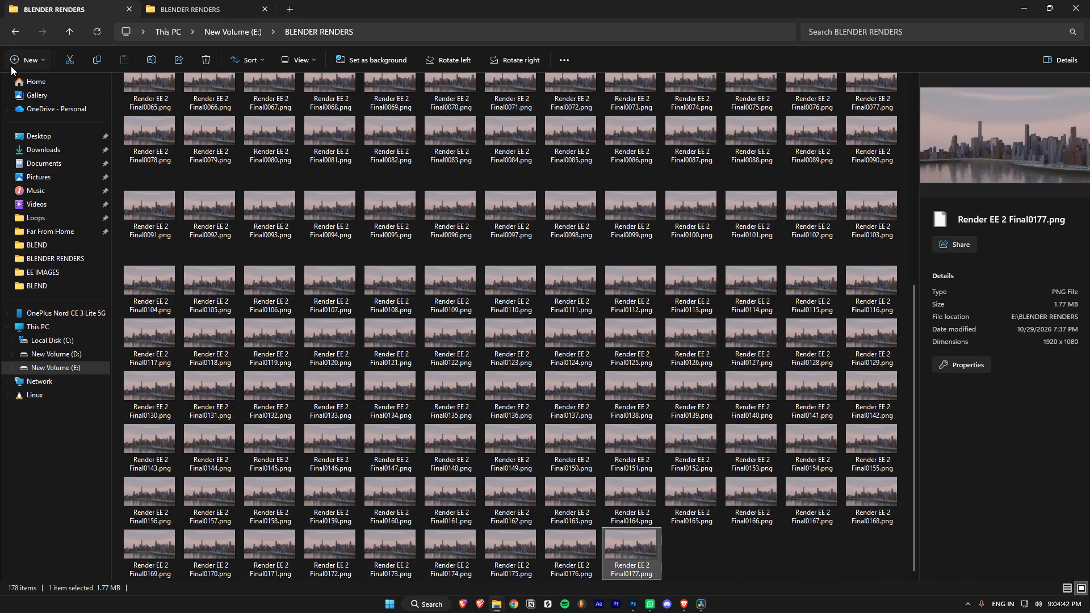
click(37, 154)
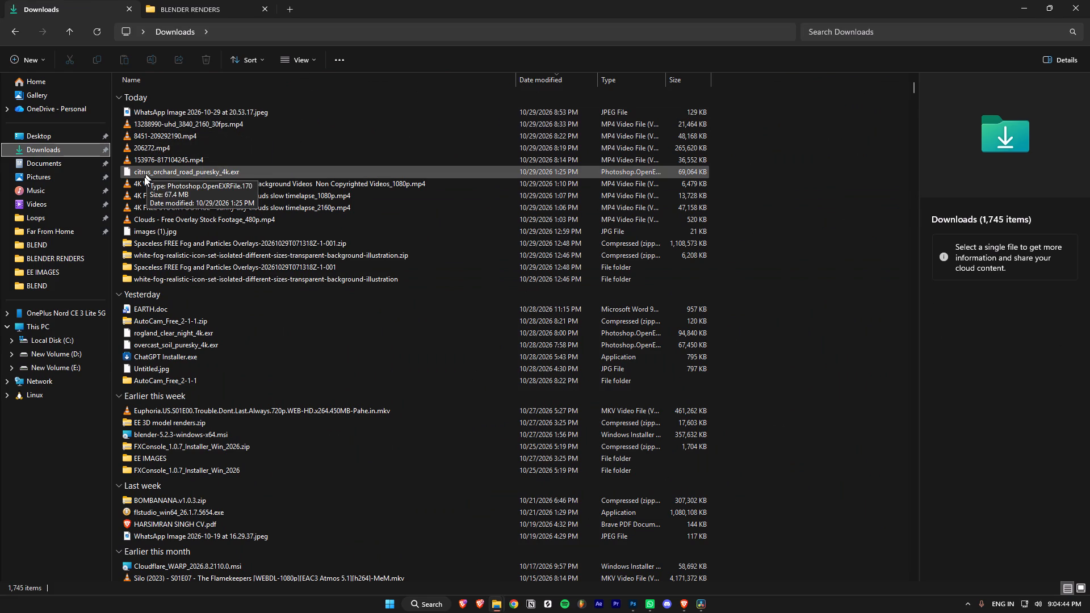
click(144, 177)
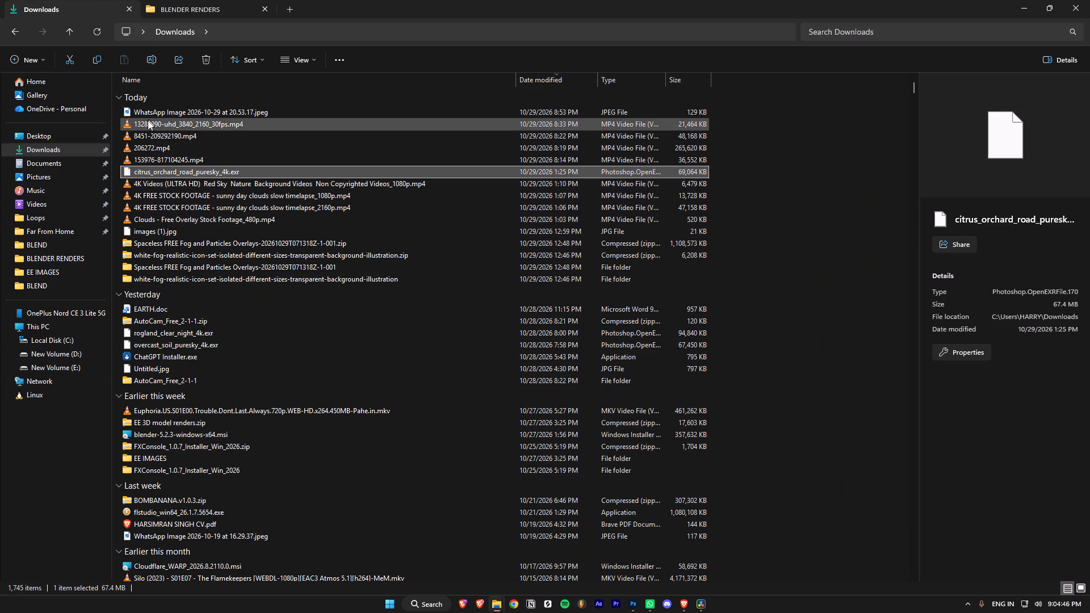
click(145, 129)
click(146, 153)
click(177, 138)
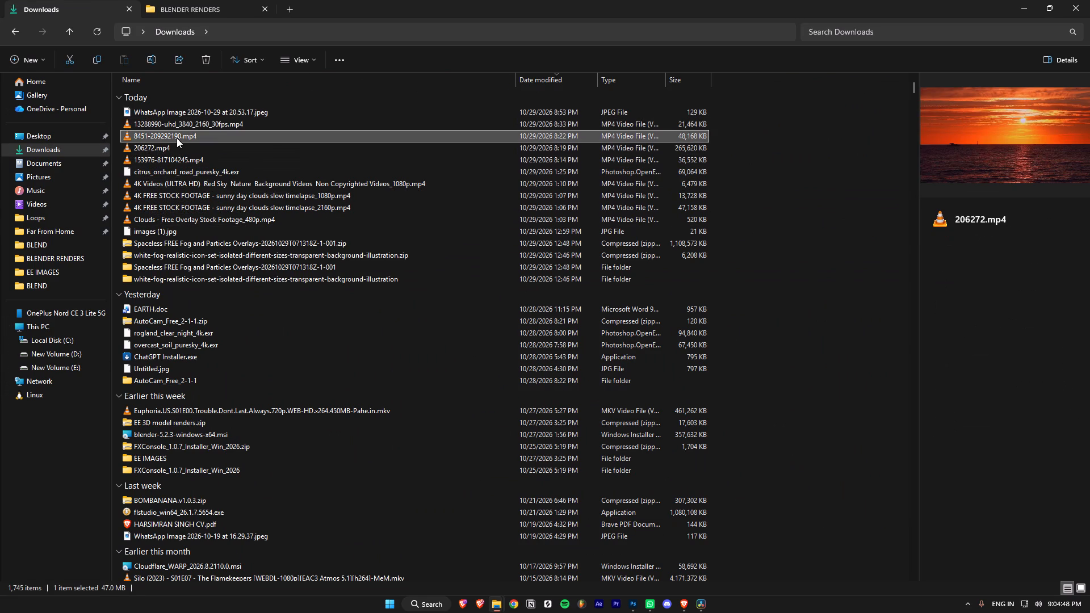
click(963, 137)
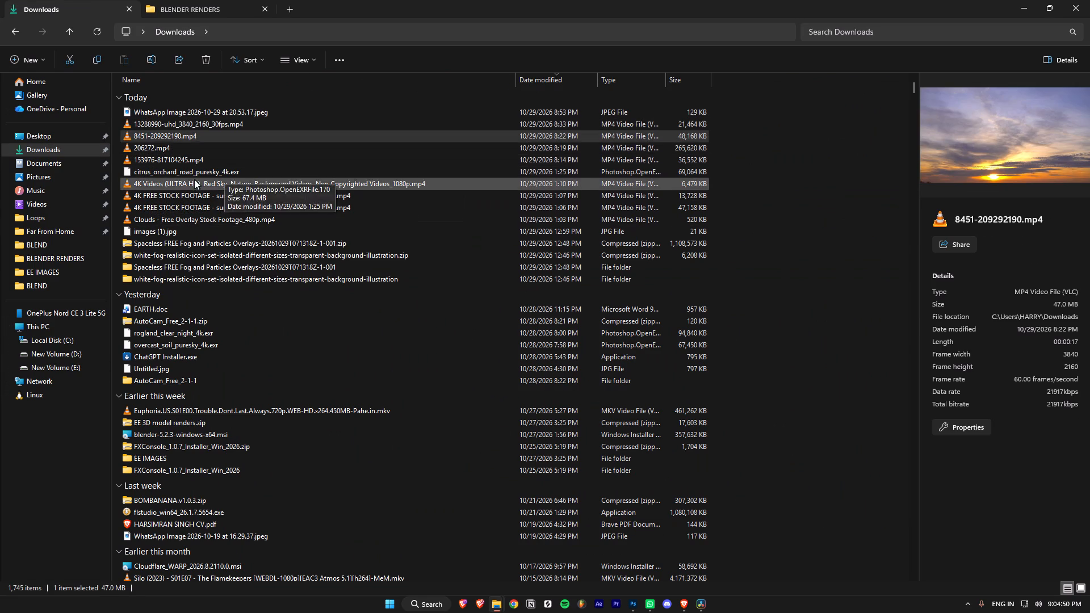
click(189, 180)
Play the 1080p sunny day clouds slow timelapse clip in VLC and capture a screenshot of its sky frame.
click(173, 199)
double_click(188, 198)
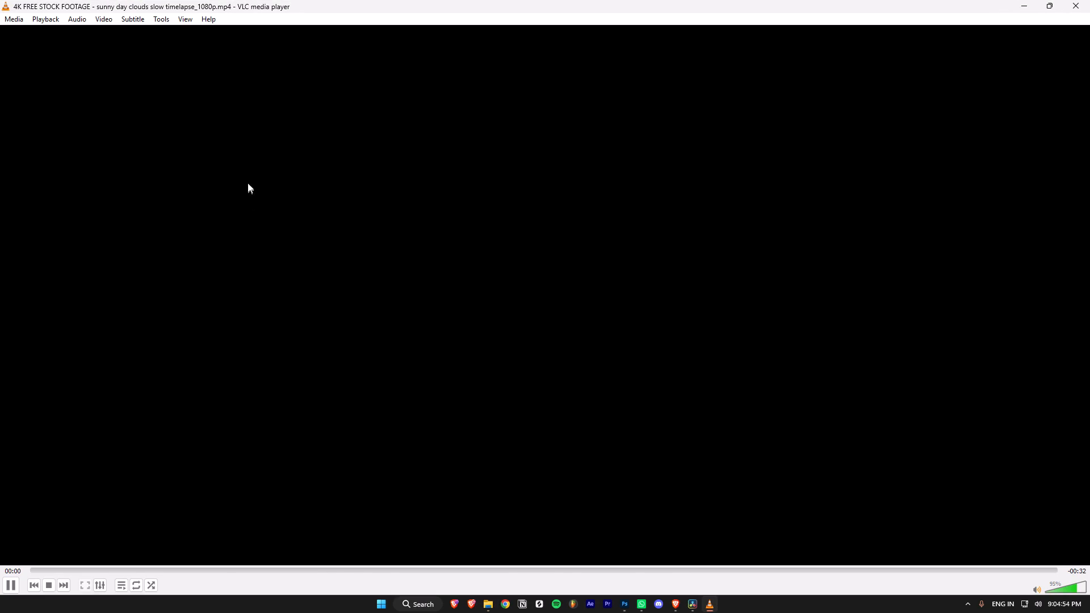
key(Print)
drag(68, 27, 1089, 540)
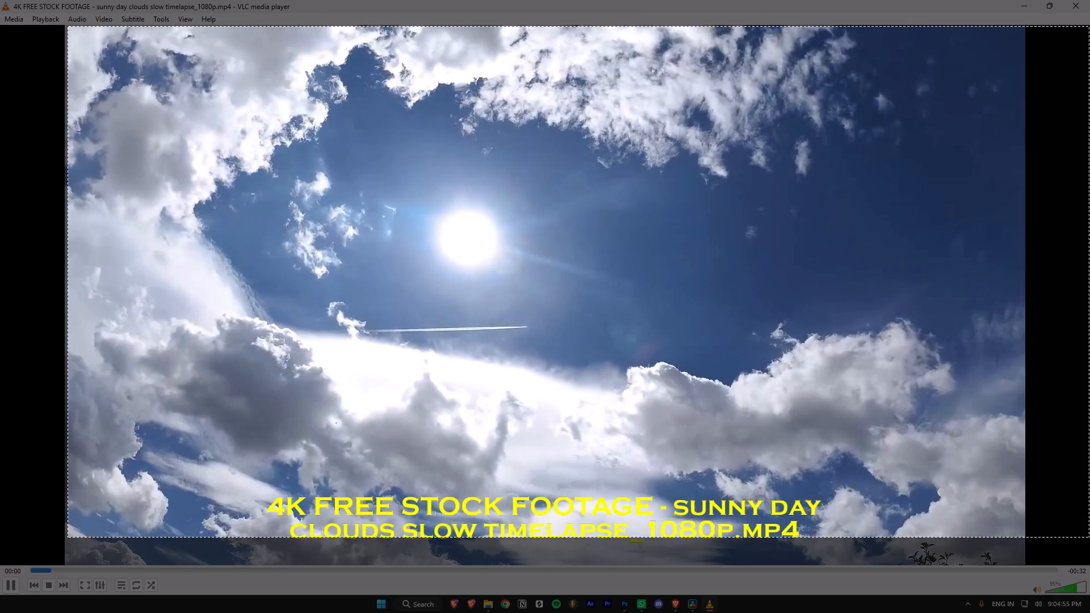
drag(1089, 540, 1000, 556)
Return to Photoshop, paste the captured sky as a layer behind the city, and move it to the canvas's upper-left area.
key(alt+Tab)
key(alt+Tab)
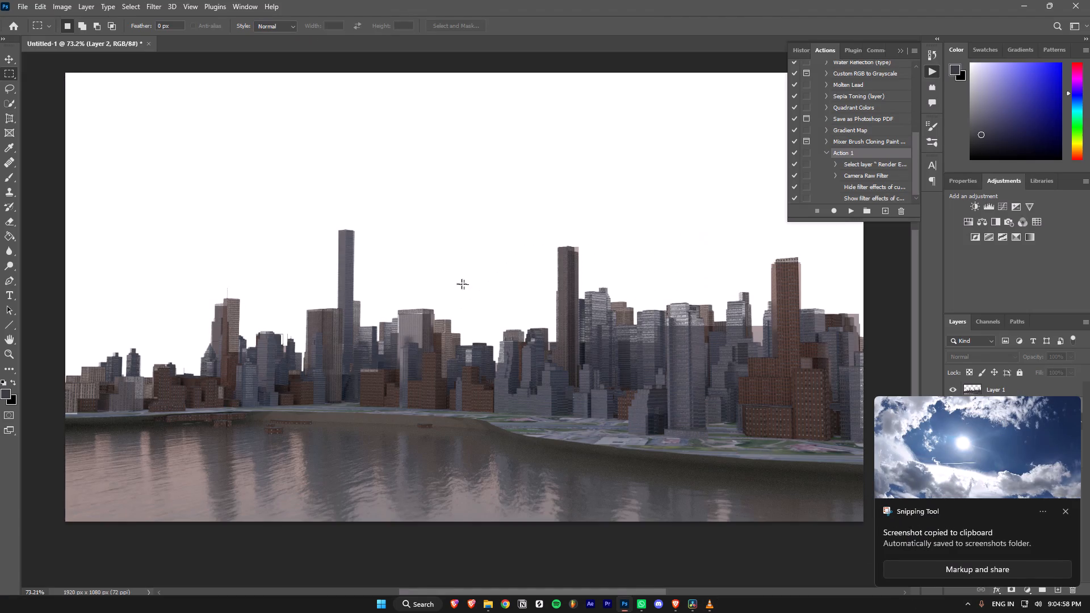
key(ctrl+v)
drag(458, 188, 338, 171)
key(ctrl+z)
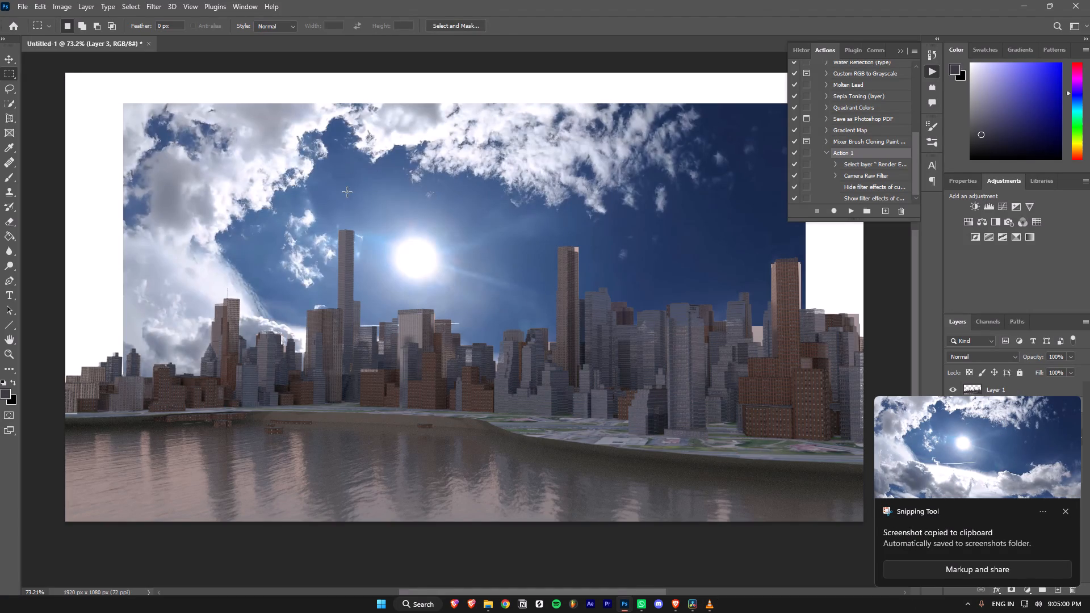
click(6, 59)
drag(429, 212, 311, 187)
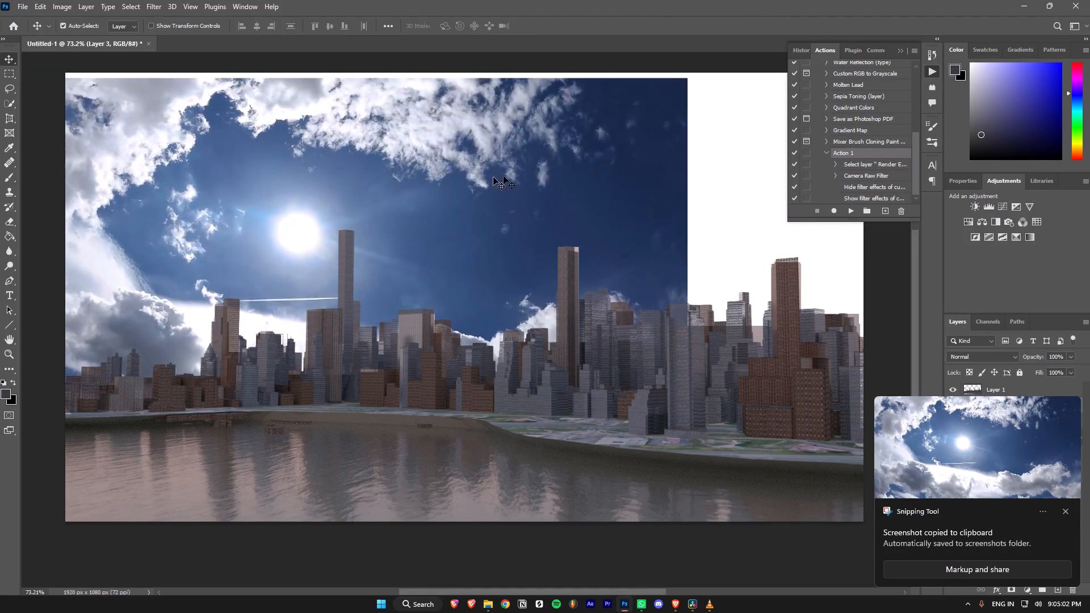
Scale the pasted sky layer to about 164% and shift it leftward and slightly up so it fills the canvas behind the city.
key(ctrl+t)
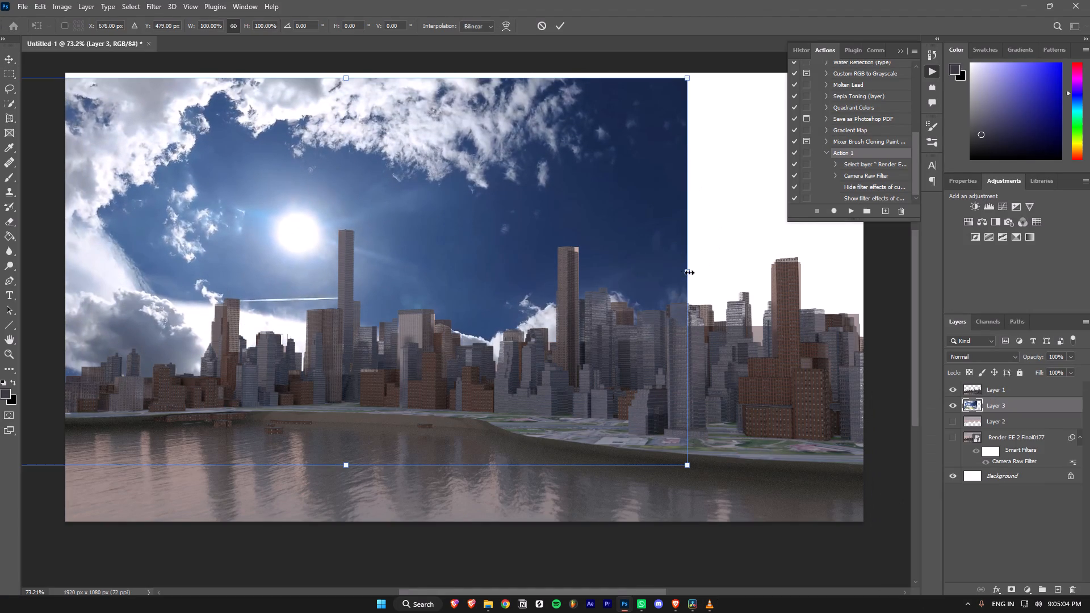
drag(689, 272, 933, 244)
alt+scroll(618, 280, down, 7)
drag(505, 246, 429, 226)
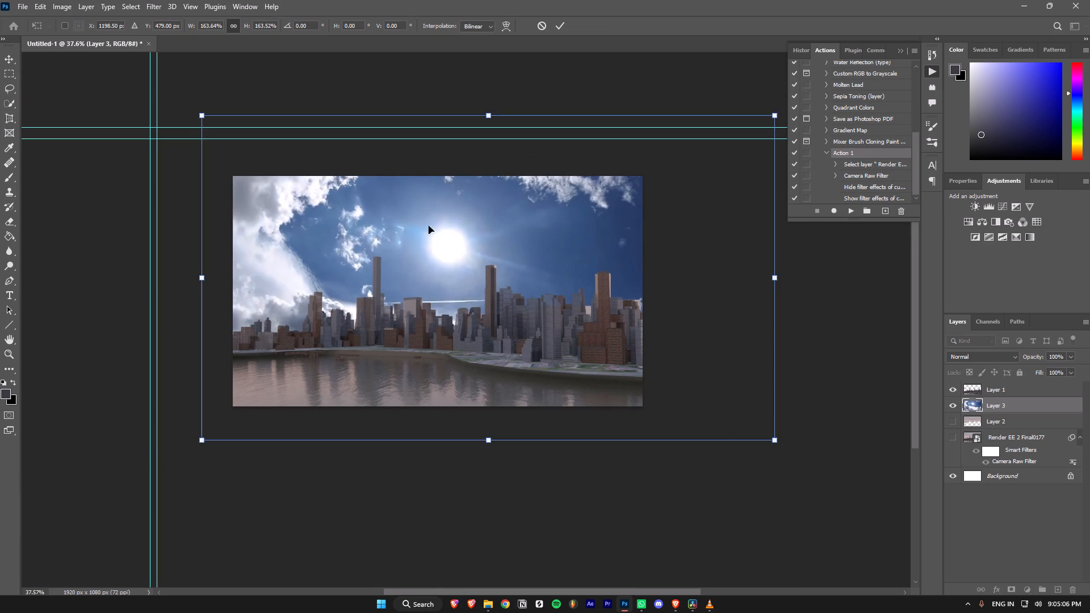
drag(429, 226, 416, 226)
click(456, 179)
click(16, 62)
drag(447, 214, 370, 207)
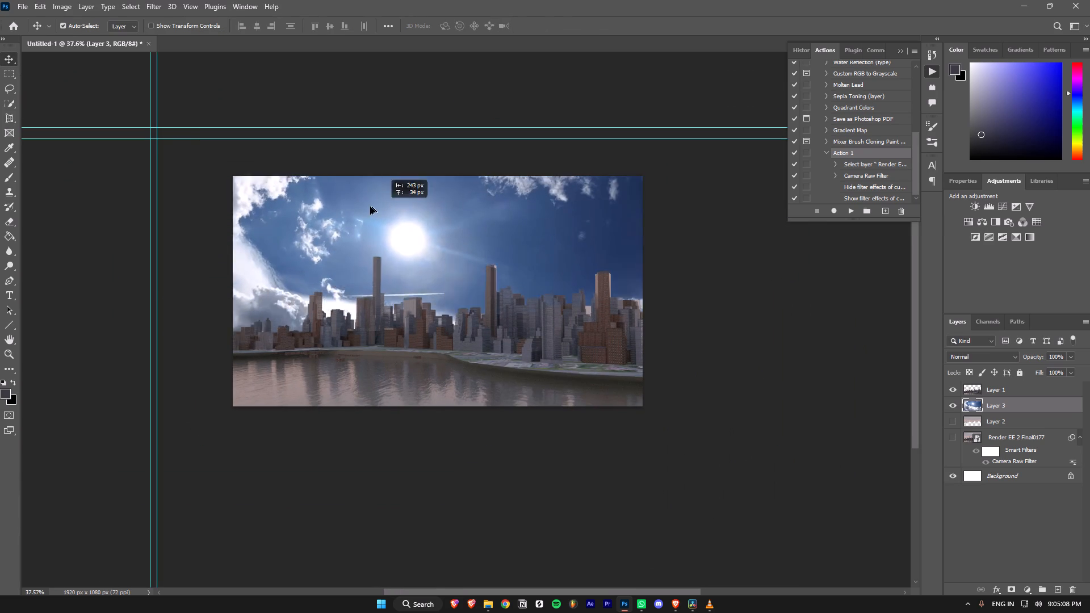
Reposition the sky layer so it fills the canvas width with the sun above the buildings near the canvas's left side.
drag(370, 207, 300, 231)
drag(309, 227, 325, 226)
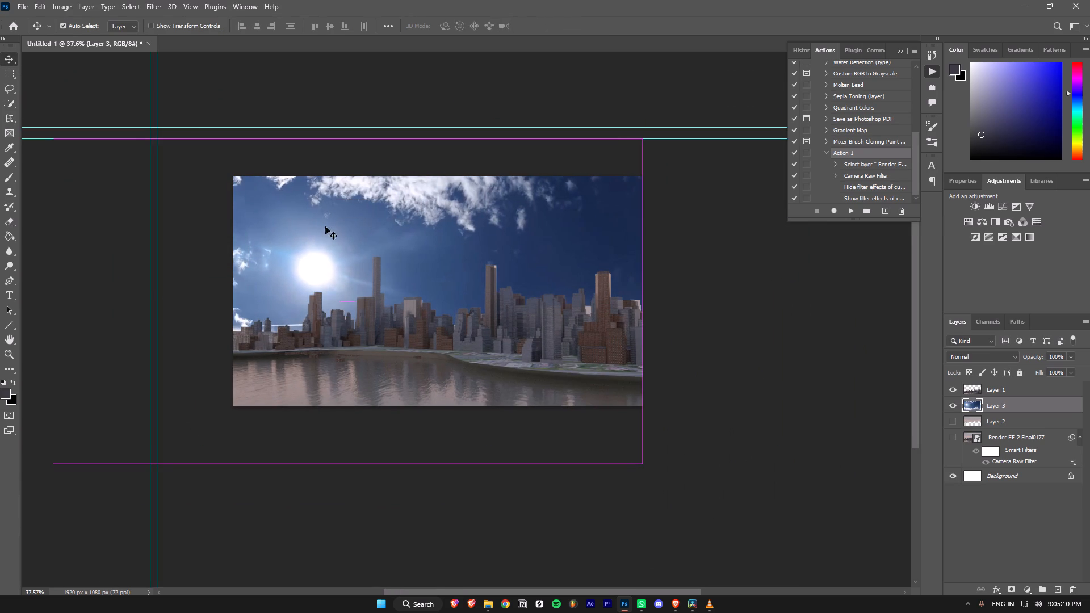
alt+scroll(359, 267, up, 5)
drag(313, 259, 305, 259)
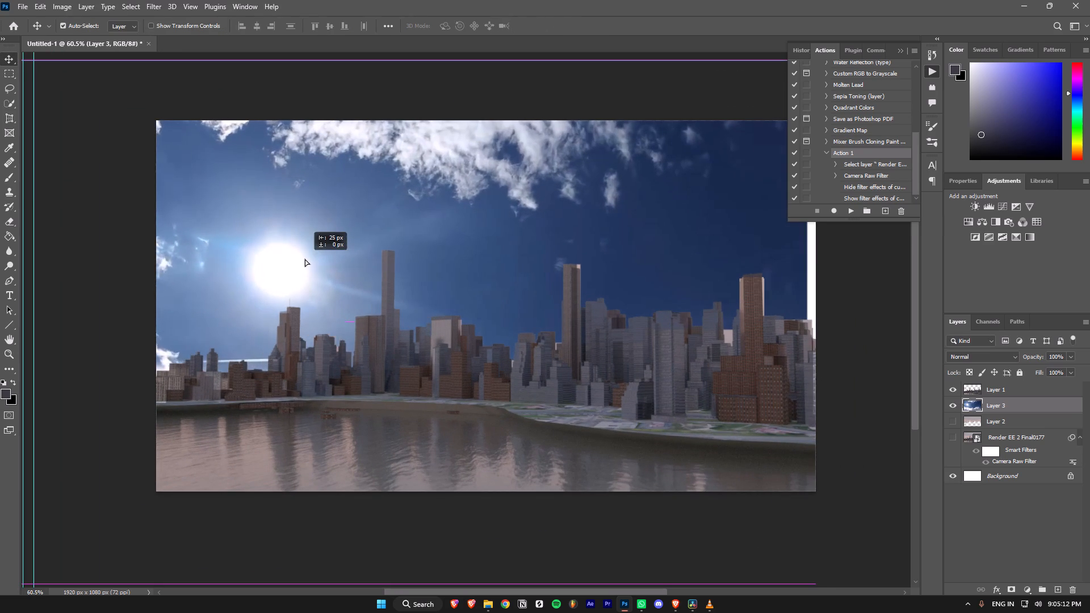
drag(305, 259, 320, 257)
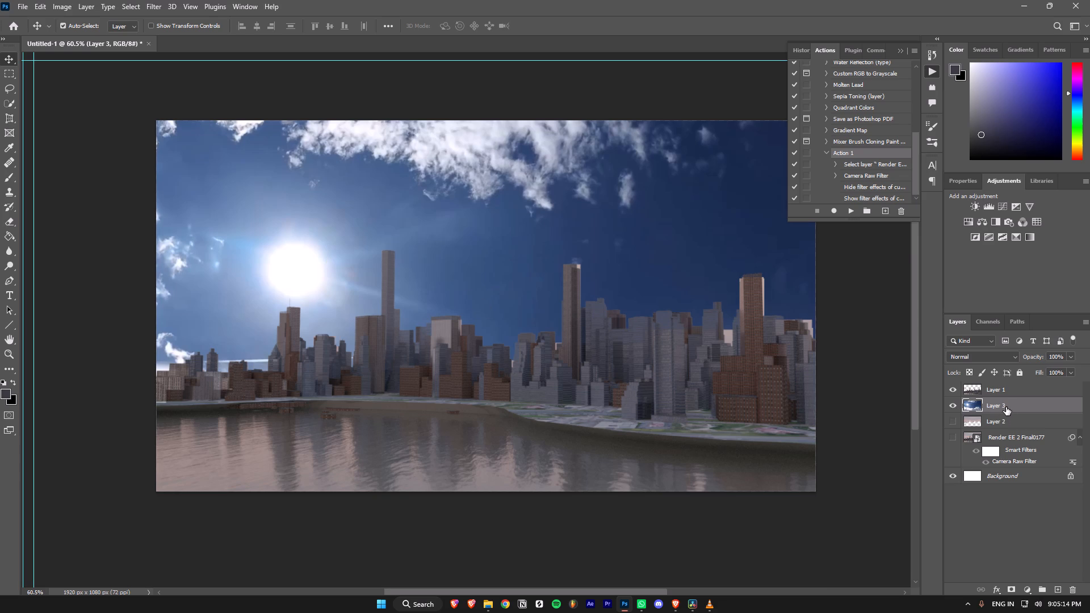
Convert the sky layer for smart filters and open the Camera Raw filter on it.
click(157, 9)
click(170, 39)
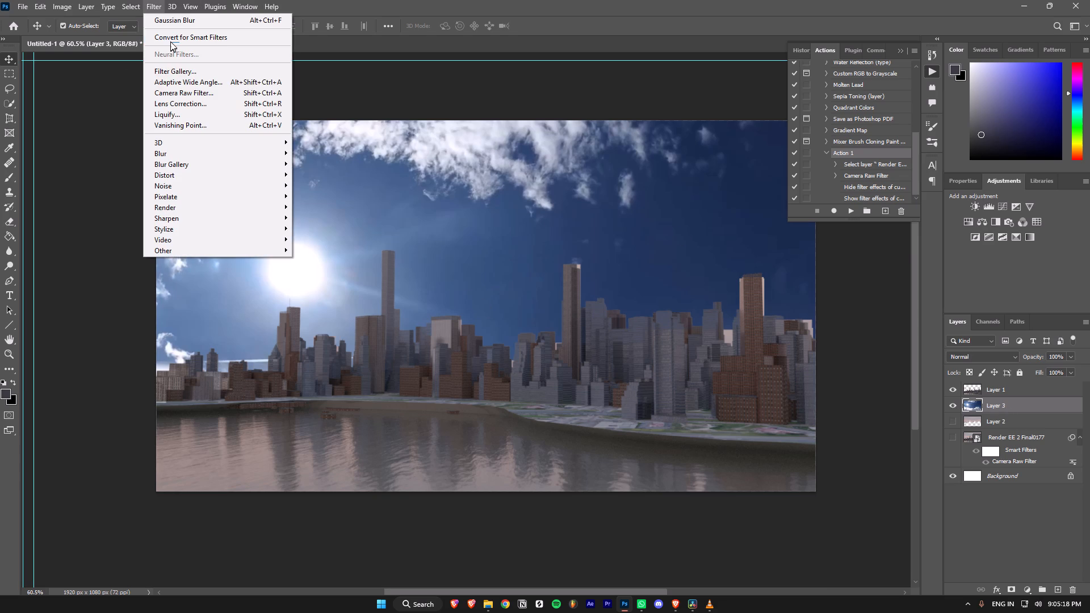
click(151, 5)
click(173, 96)
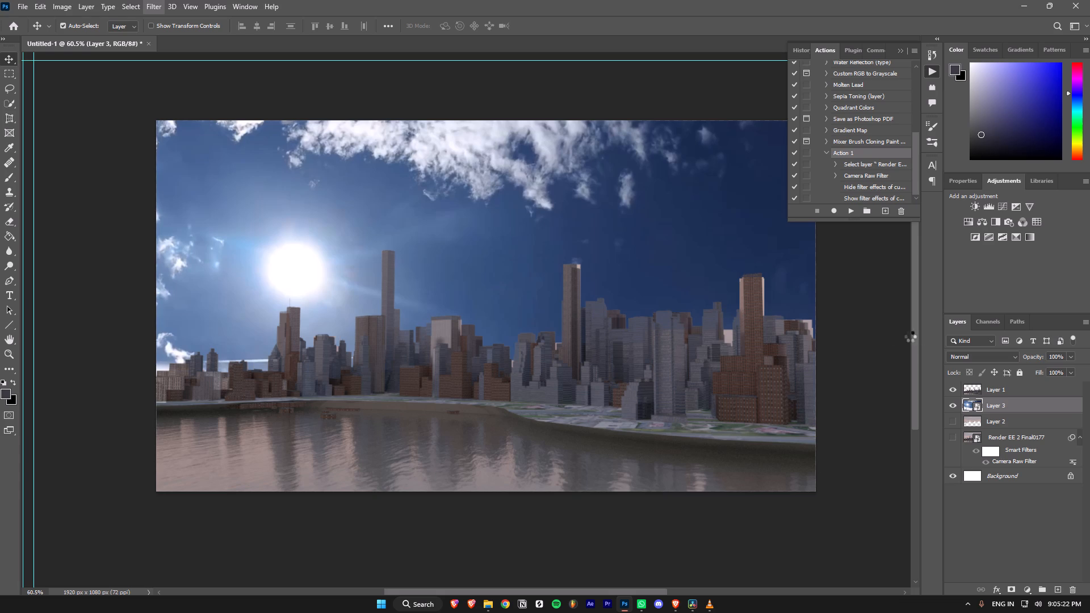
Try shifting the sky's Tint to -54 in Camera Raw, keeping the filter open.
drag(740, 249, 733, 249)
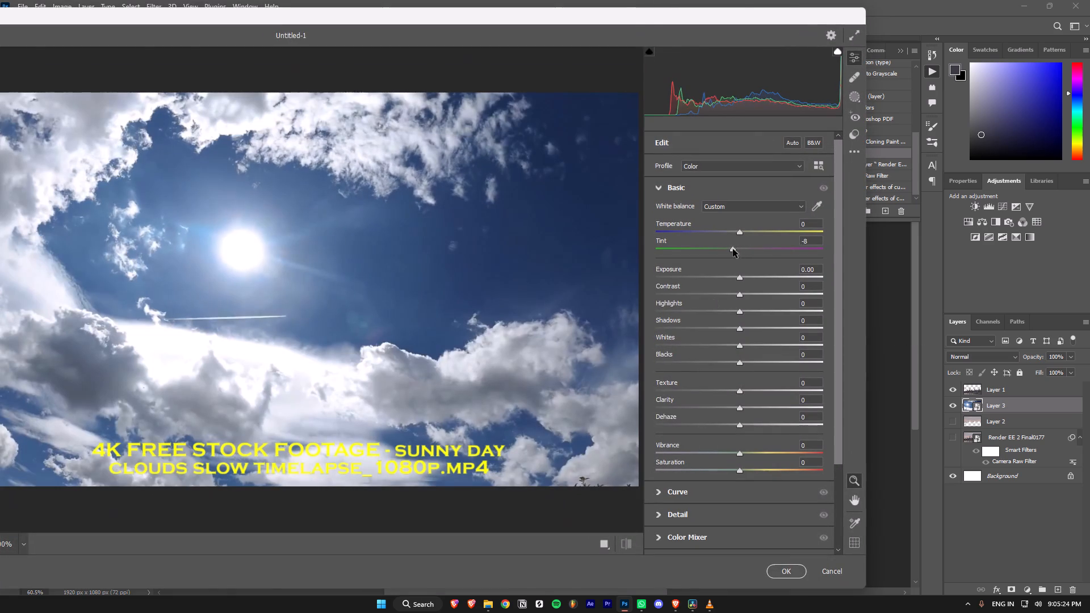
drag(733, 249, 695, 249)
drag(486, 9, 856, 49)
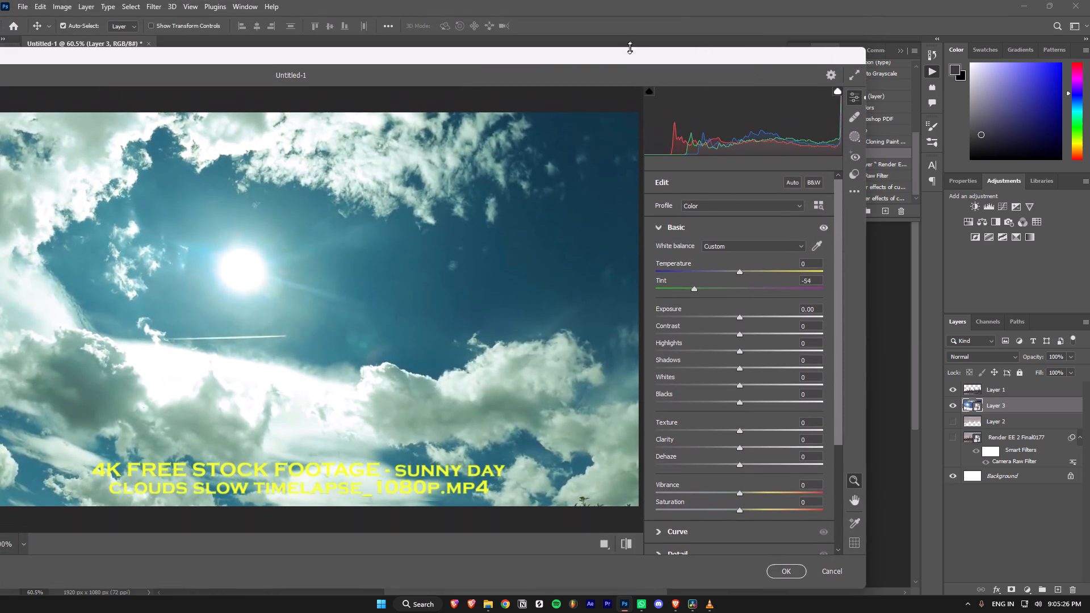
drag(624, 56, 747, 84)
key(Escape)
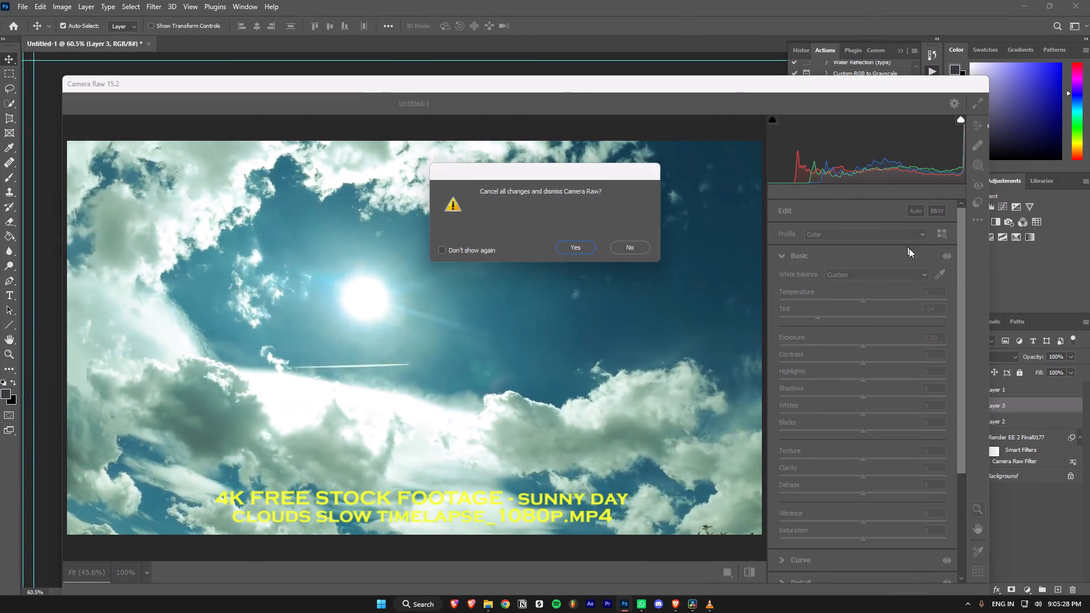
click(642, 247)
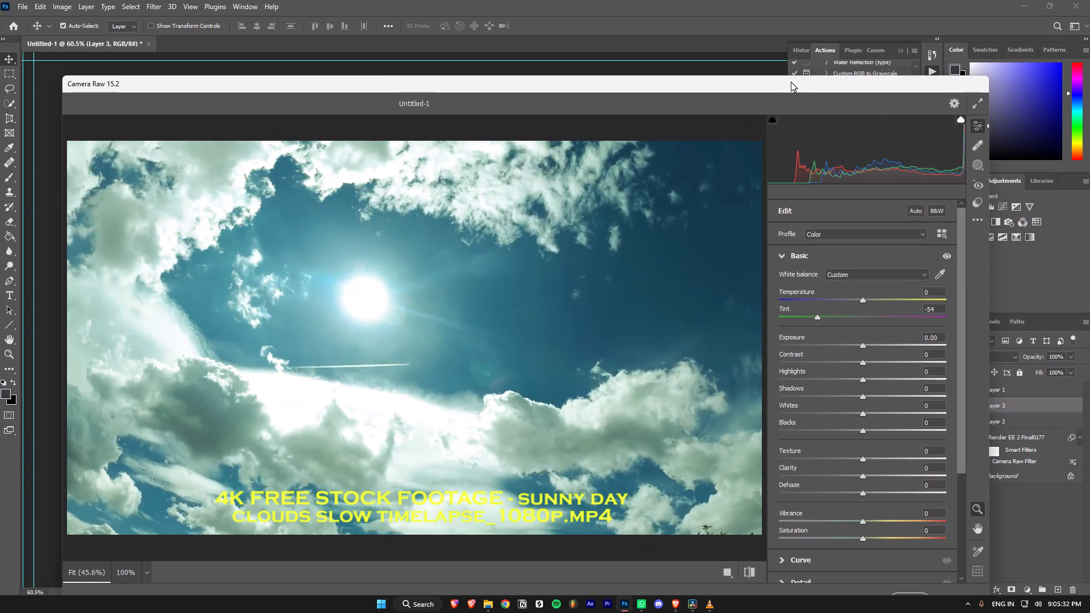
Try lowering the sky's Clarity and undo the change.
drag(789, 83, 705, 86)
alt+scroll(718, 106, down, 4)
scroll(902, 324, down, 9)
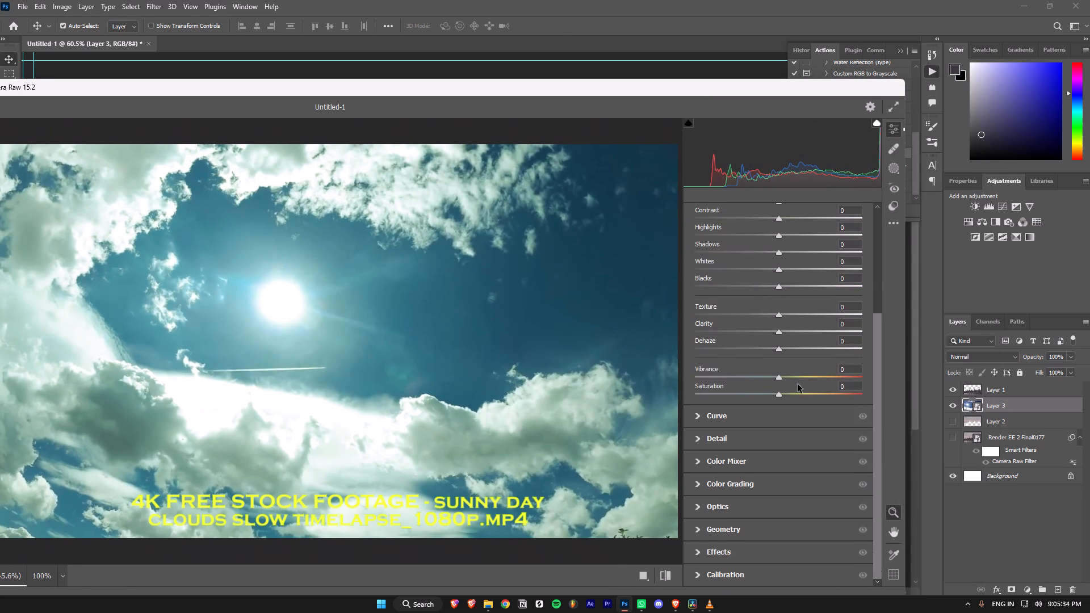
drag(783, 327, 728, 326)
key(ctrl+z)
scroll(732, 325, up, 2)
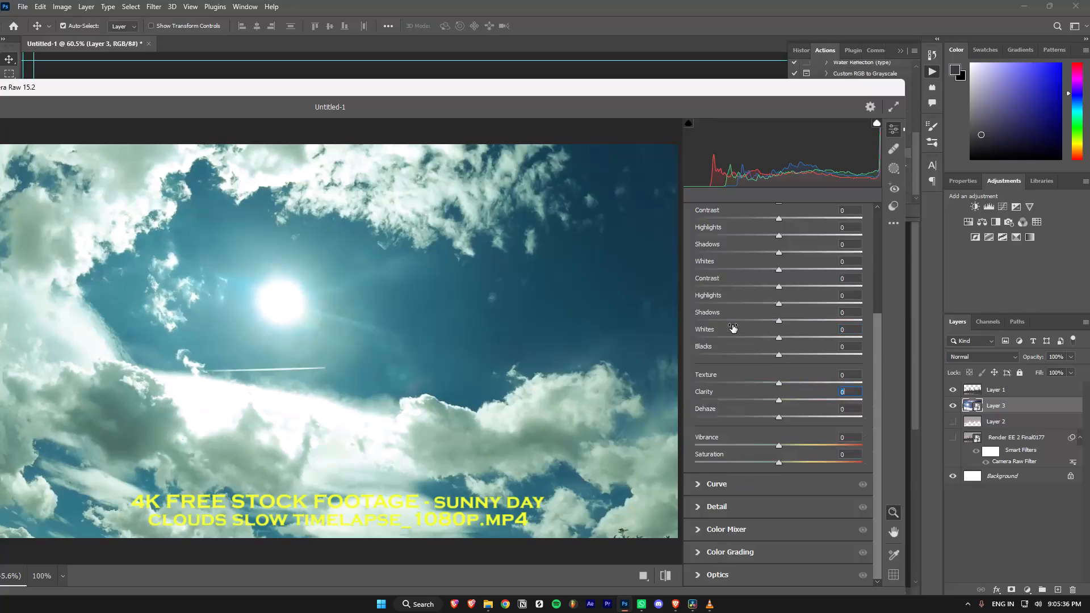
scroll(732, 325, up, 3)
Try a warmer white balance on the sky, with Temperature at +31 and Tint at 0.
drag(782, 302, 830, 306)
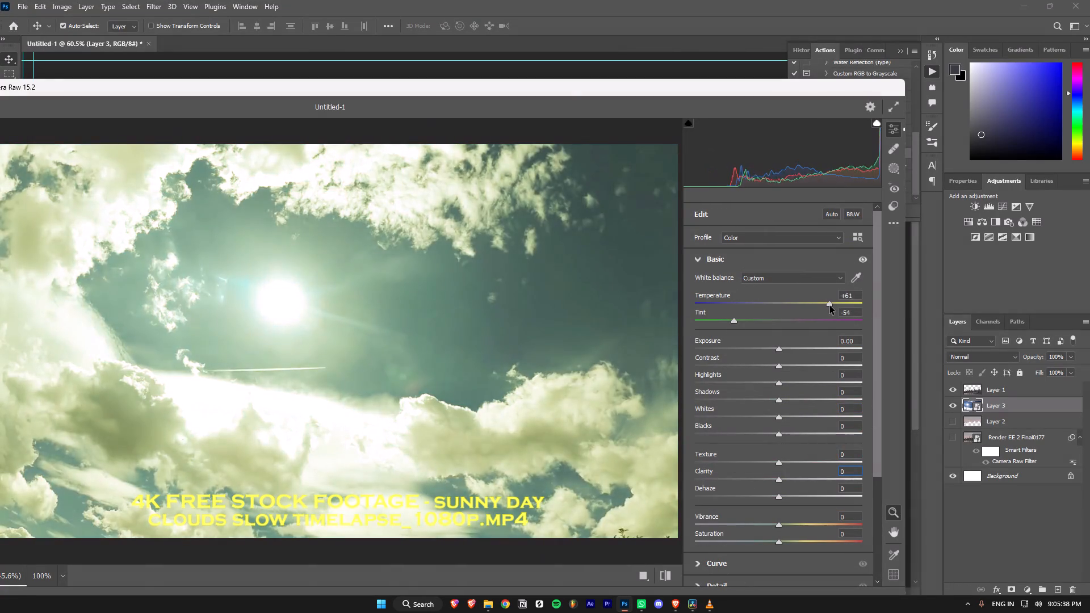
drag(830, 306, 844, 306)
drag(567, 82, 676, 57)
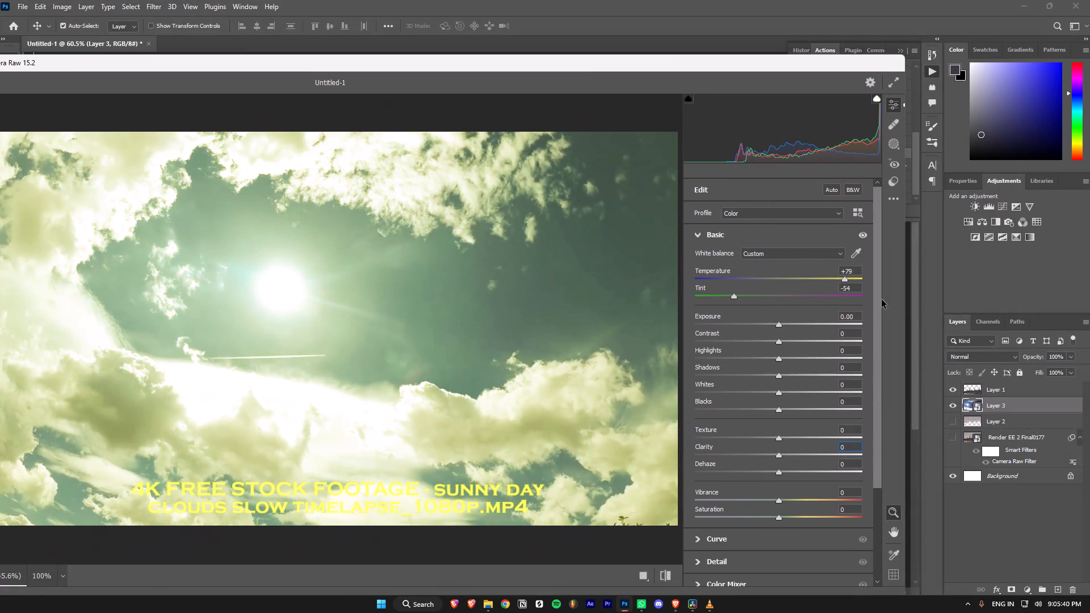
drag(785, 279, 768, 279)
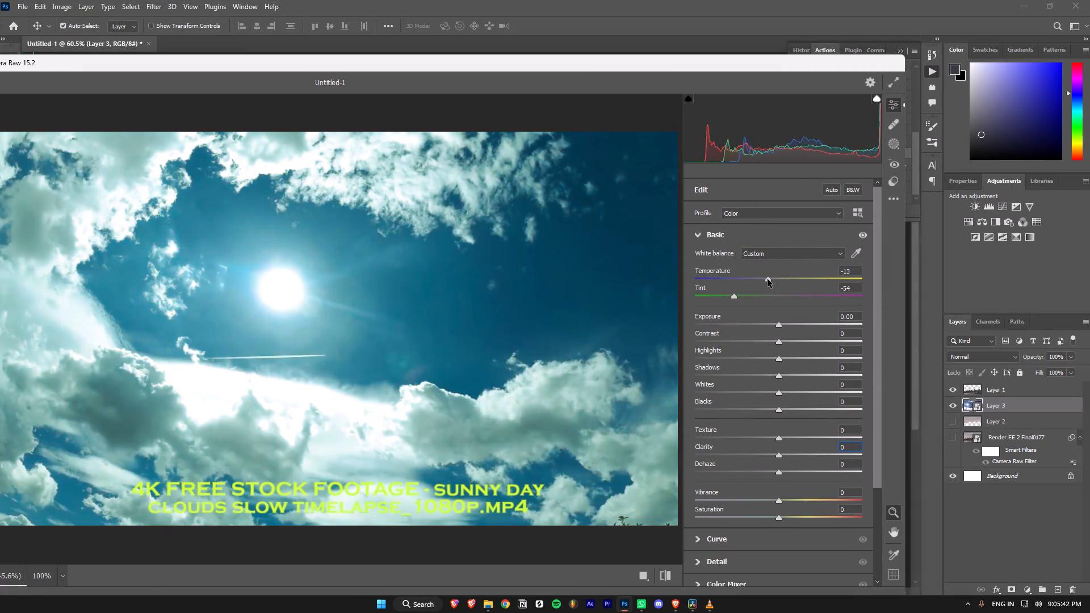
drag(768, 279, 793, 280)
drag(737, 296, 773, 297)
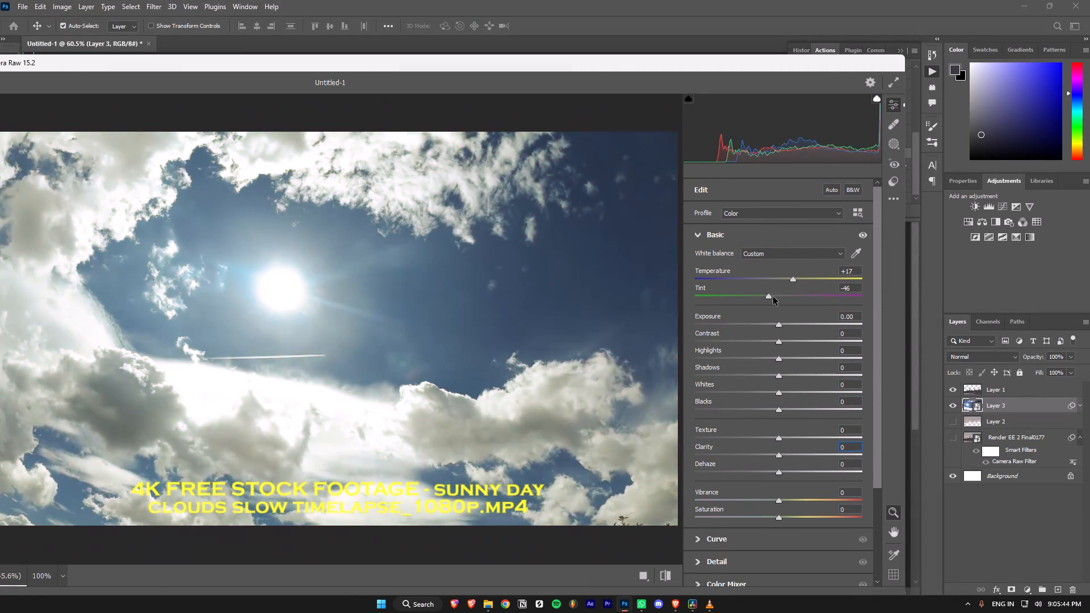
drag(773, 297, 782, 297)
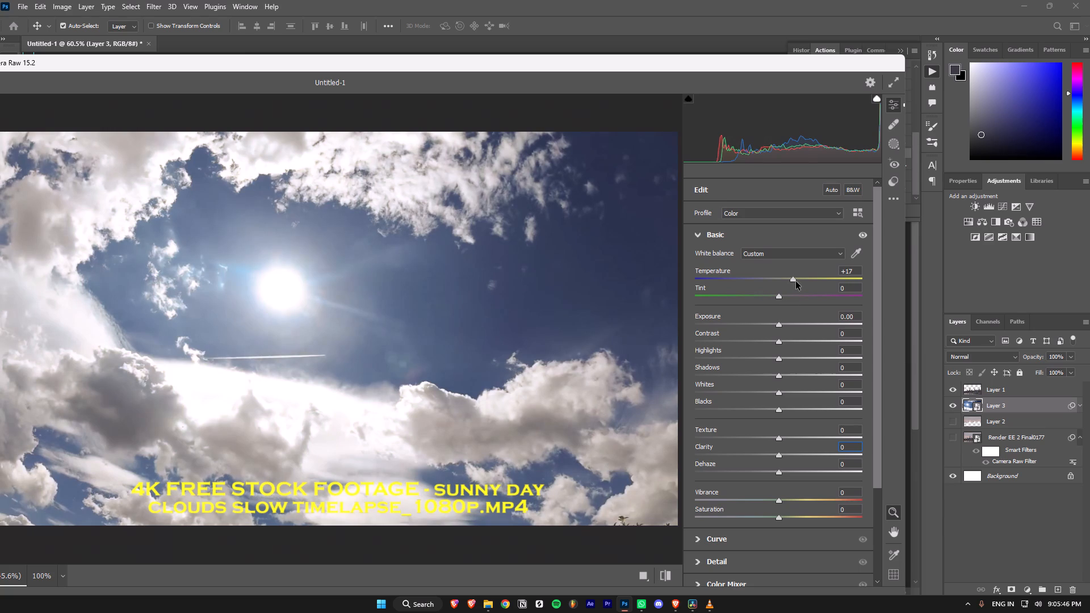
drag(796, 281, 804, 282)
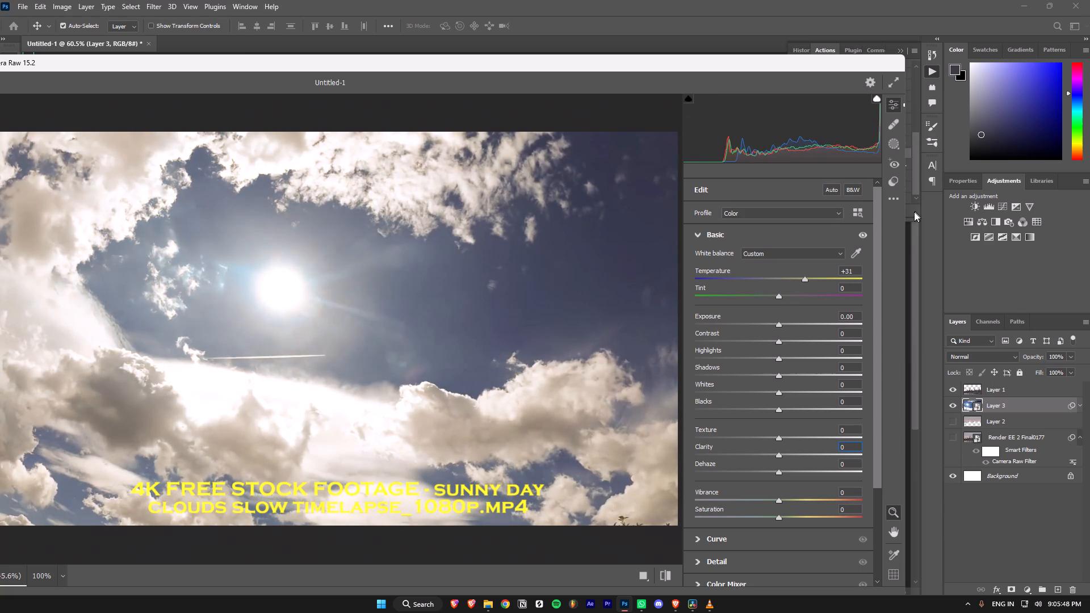
Narrow the Camera Raw window and set the sky's Vibrance to +74, Whites to -79 and Shadows to -59.
drag(907, 252, 502, 240)
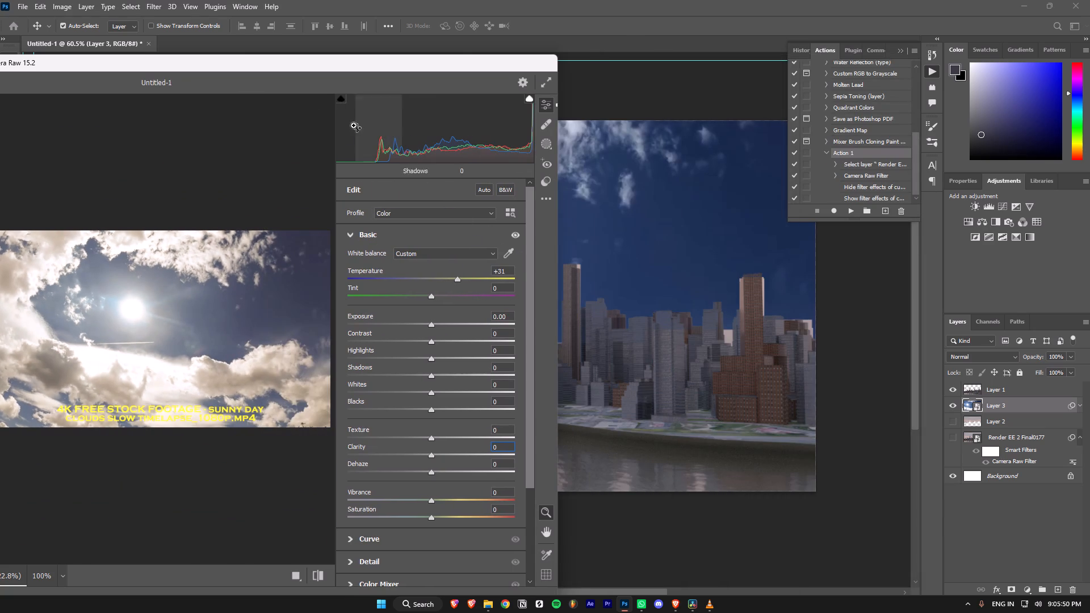
drag(296, 68, 705, 62)
scroll(801, 298, down, 2)
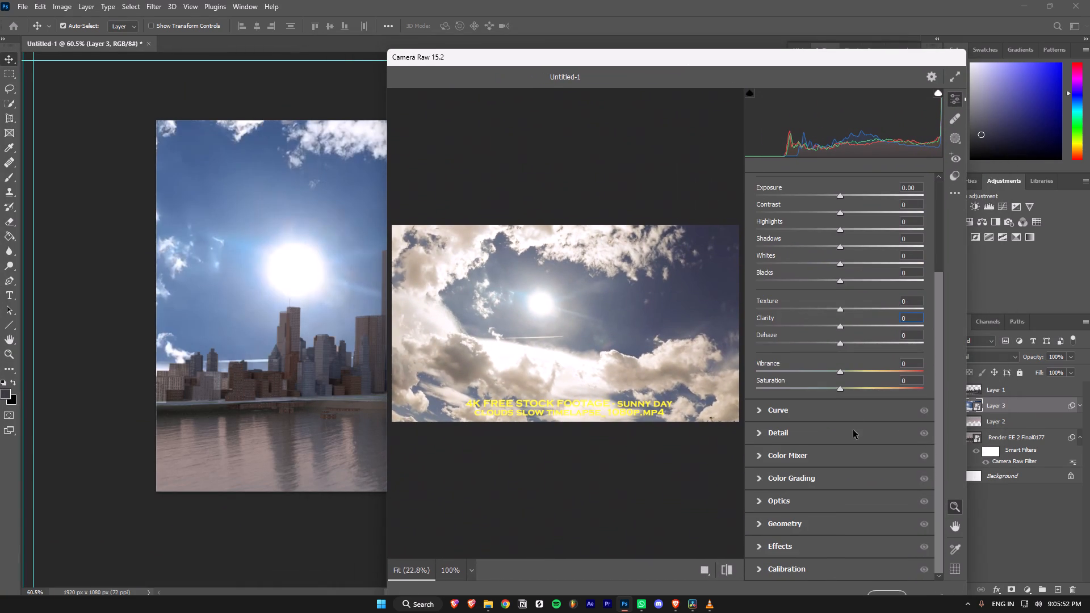
drag(842, 371, 904, 376)
drag(840, 263, 774, 262)
drag(840, 246, 791, 247)
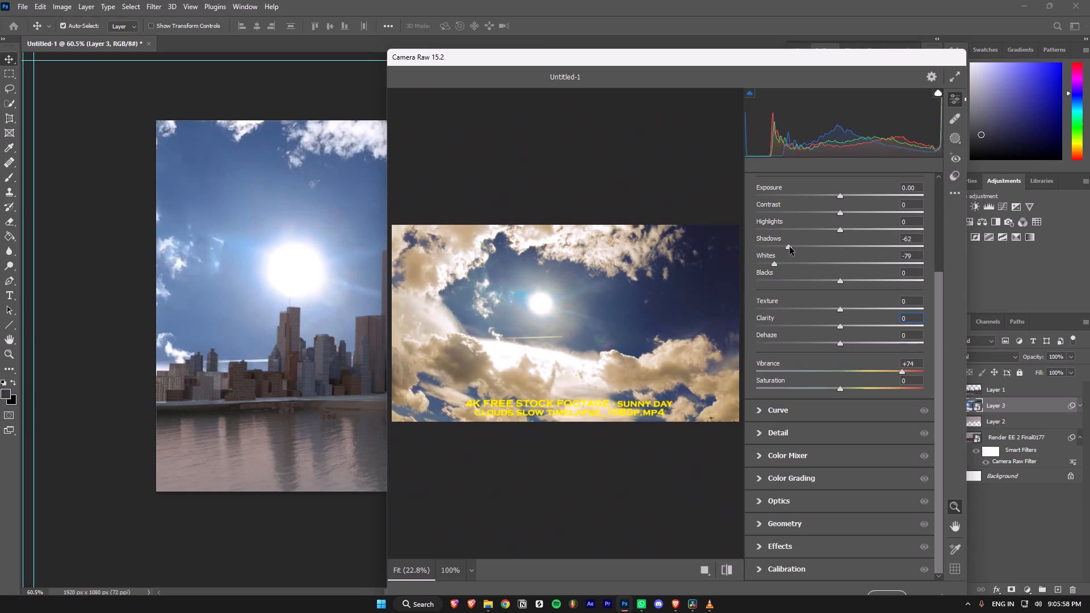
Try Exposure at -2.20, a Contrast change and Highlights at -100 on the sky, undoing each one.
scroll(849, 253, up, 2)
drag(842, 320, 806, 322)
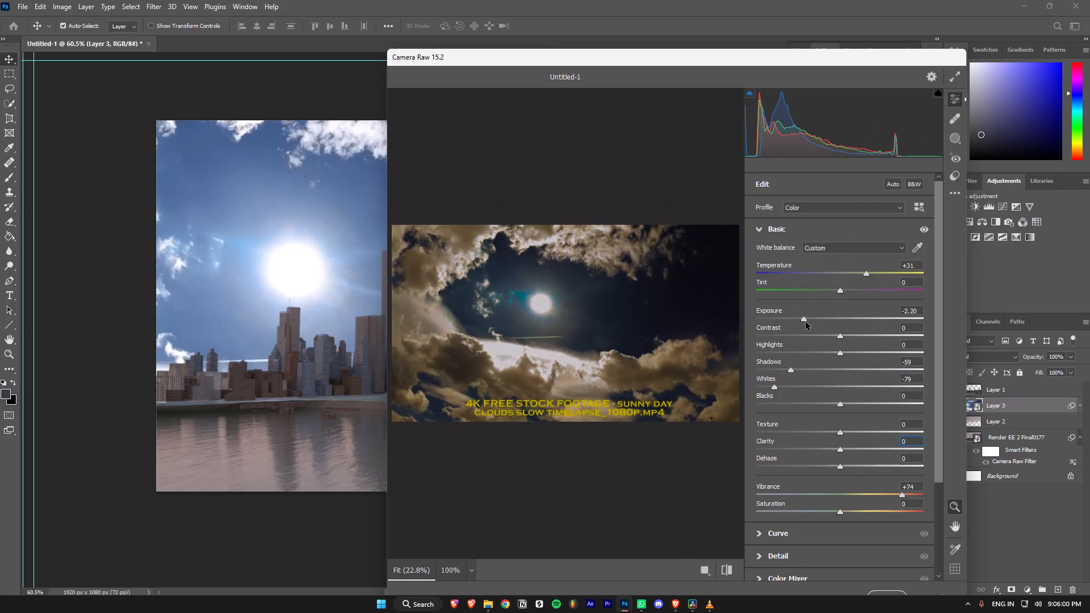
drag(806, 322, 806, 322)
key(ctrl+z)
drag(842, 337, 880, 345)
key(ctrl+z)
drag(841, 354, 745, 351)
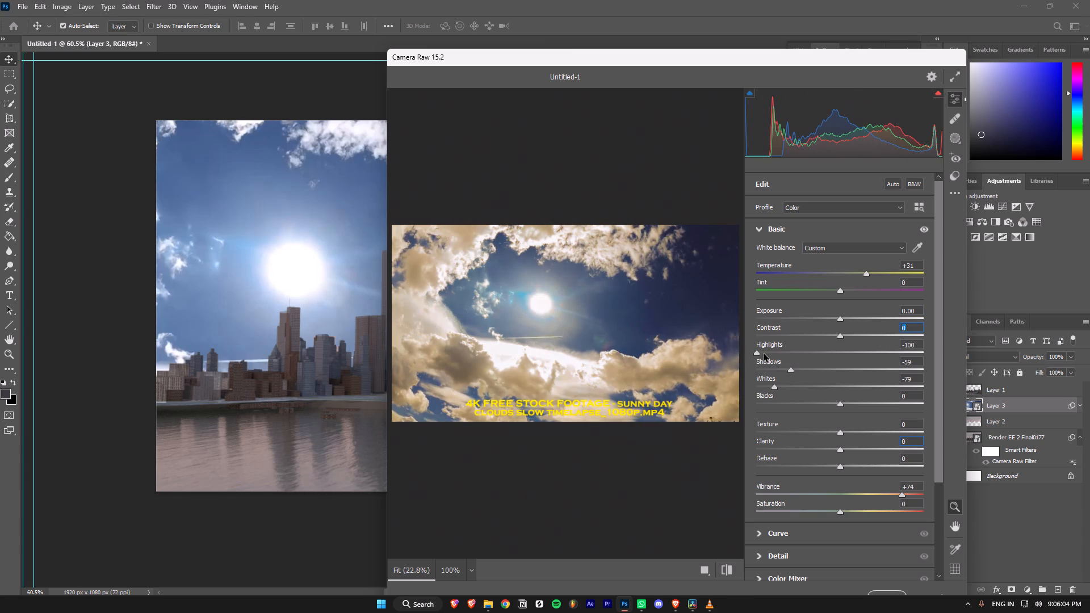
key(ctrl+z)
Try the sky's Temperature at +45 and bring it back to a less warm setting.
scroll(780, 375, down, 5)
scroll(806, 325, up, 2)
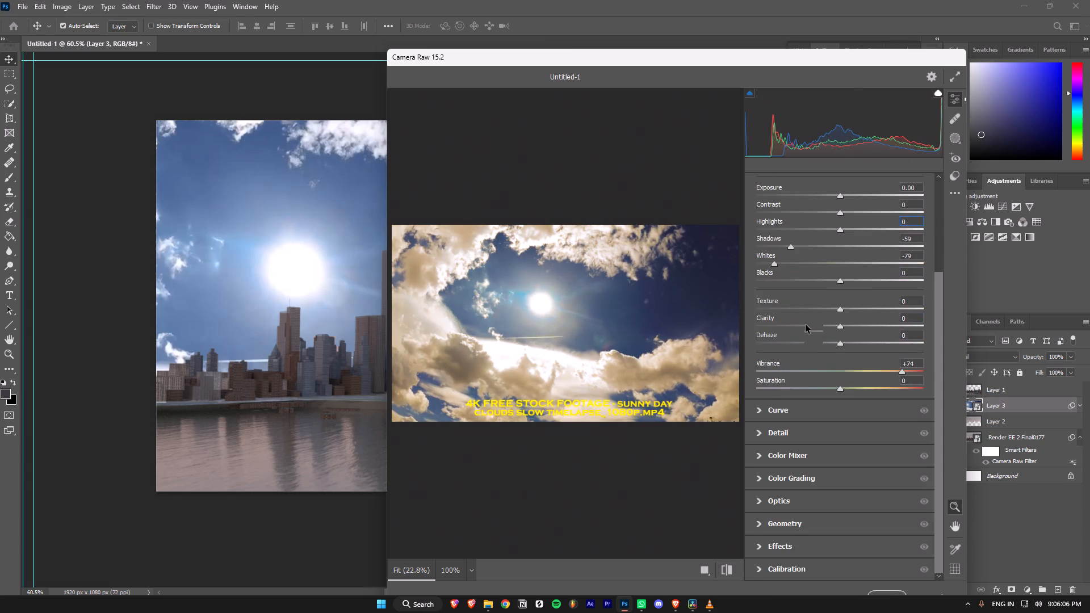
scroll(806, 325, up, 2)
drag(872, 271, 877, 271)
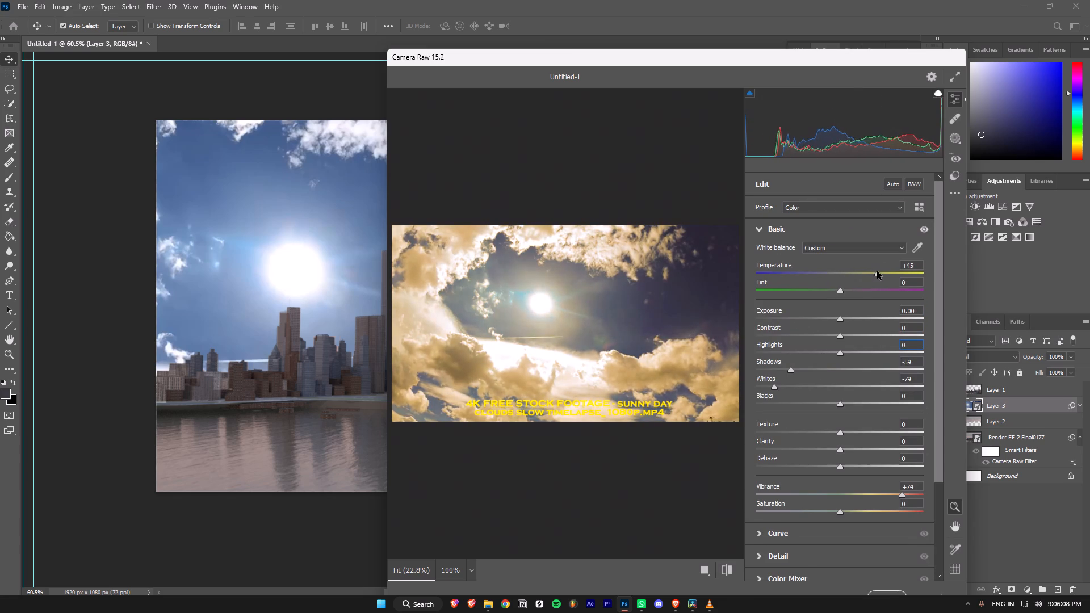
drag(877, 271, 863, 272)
Lower the blue channel curve's midpoint to input 143, output 117.
scroll(824, 376, down, 5)
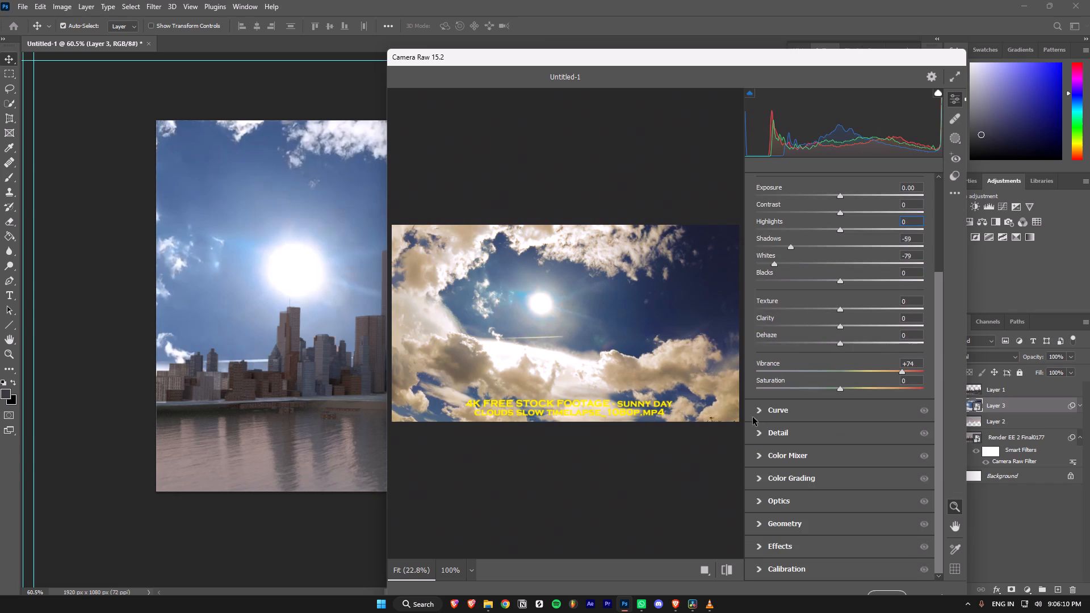
click(759, 414)
click(861, 267)
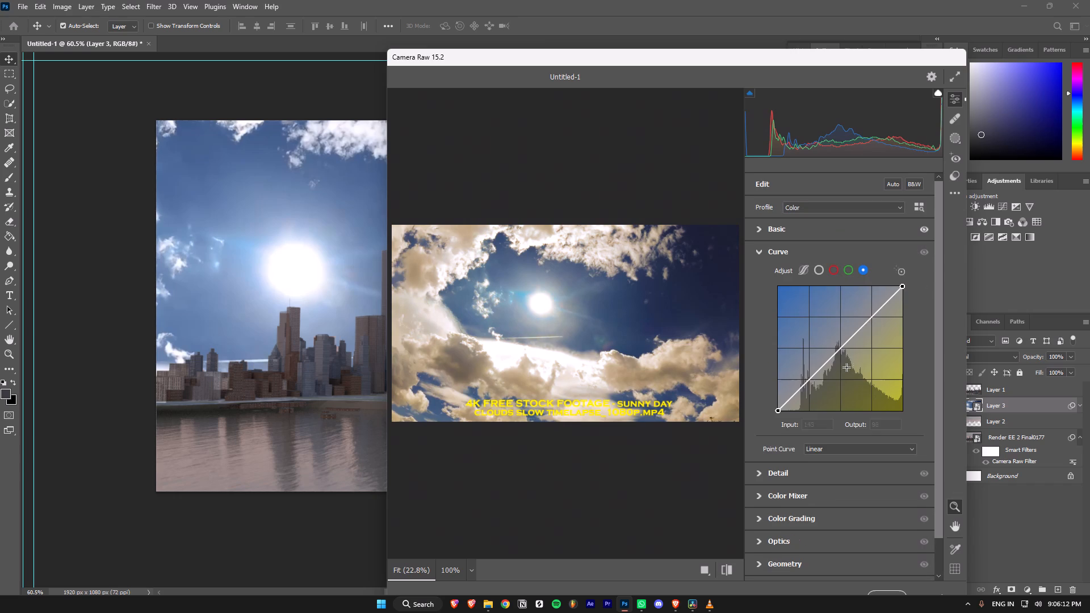
drag(841, 349, 849, 354)
Return to the Basic adjustments and set the sky's Temperature to -1.
scroll(821, 316, up, 5)
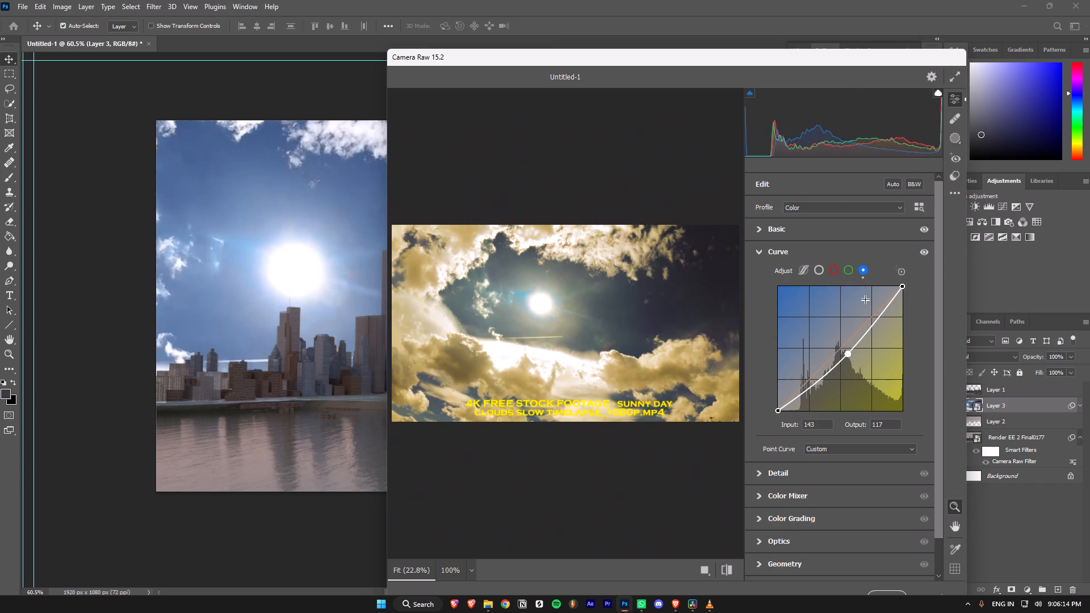
scroll(796, 242, up, 5)
click(756, 220)
click(761, 229)
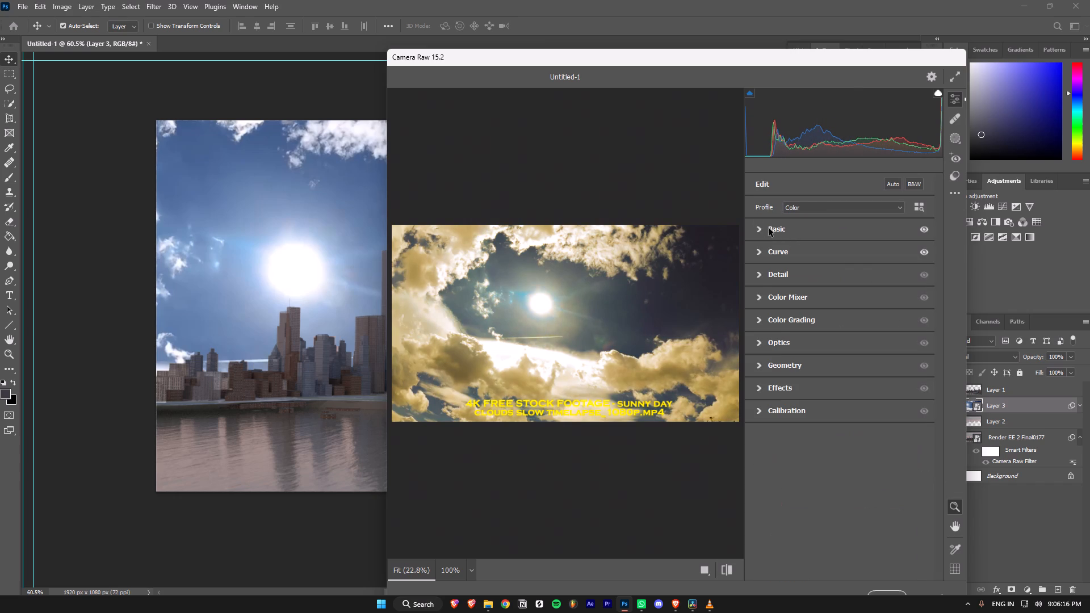
click(764, 226)
drag(862, 271, 838, 274)
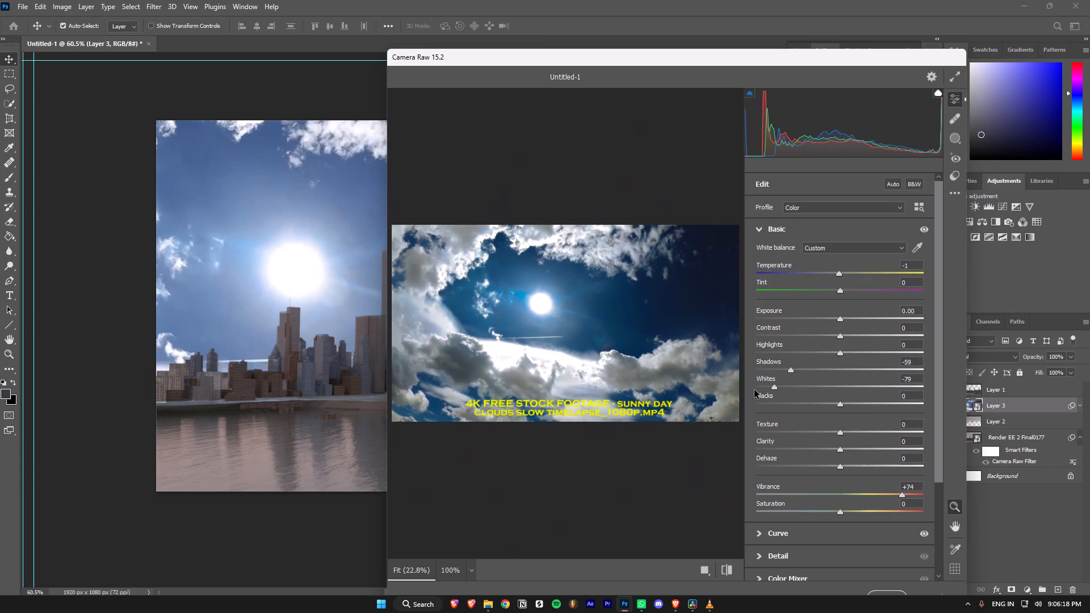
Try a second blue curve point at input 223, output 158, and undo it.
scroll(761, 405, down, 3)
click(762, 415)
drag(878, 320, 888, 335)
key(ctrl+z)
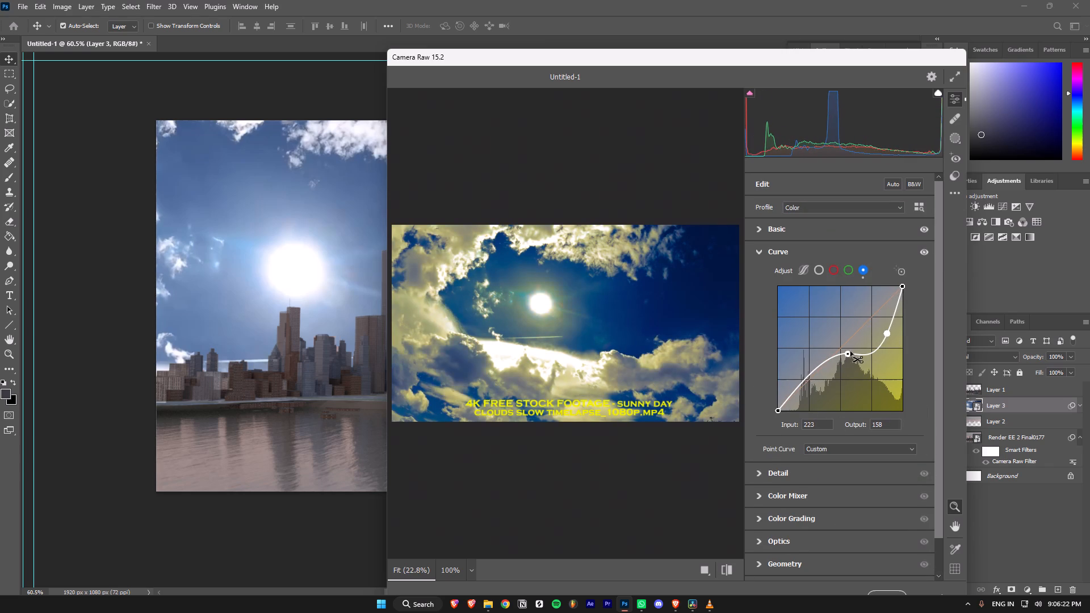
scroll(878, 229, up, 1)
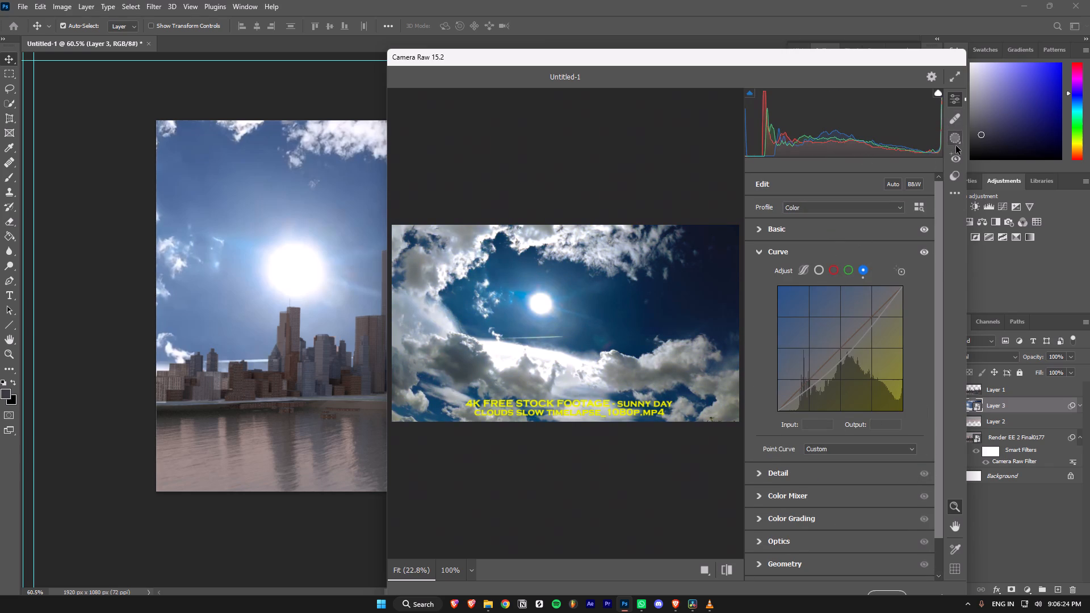
Create a Background mask for the sky image in Camera Raw.
click(955, 148)
click(955, 143)
click(887, 215)
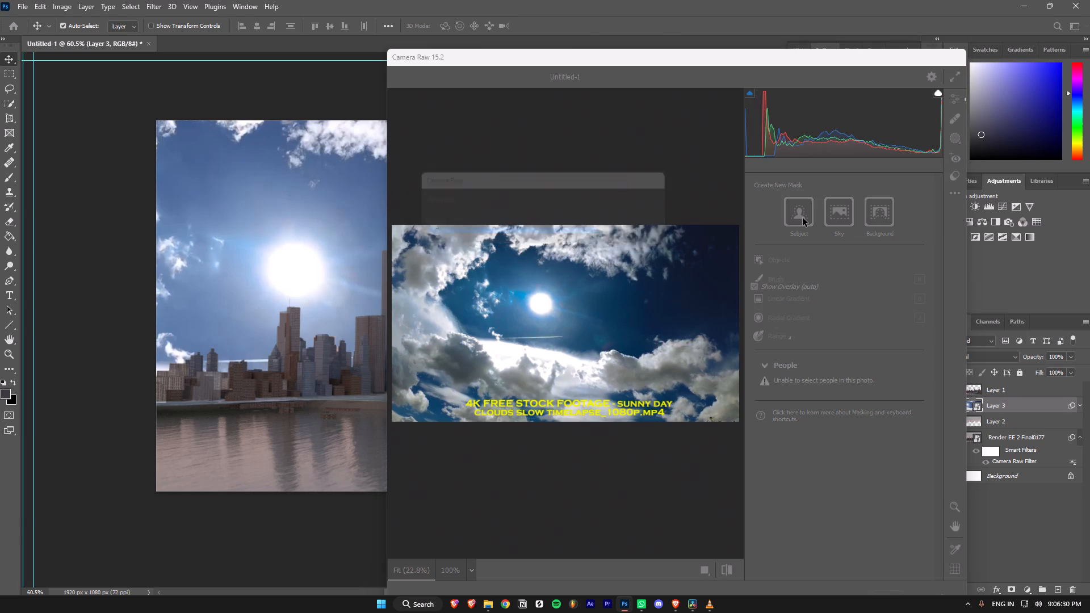
key(ctrl+z)
click(631, 252)
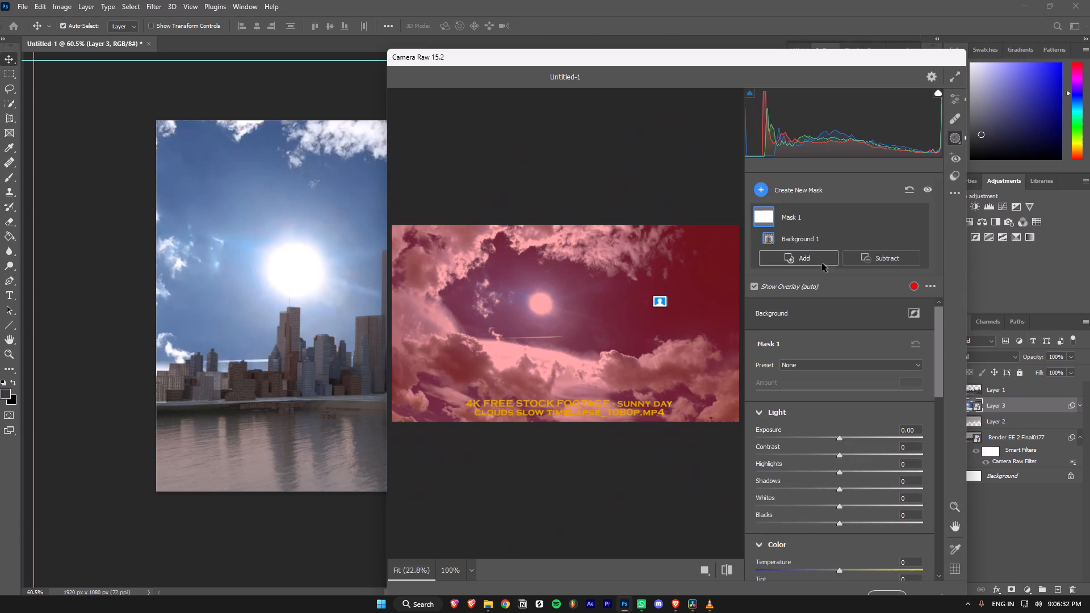
Set the Background mask's Temperature to +38.
scroll(828, 404, down, 5)
scroll(832, 378, up, 3)
scroll(834, 379, down, 3)
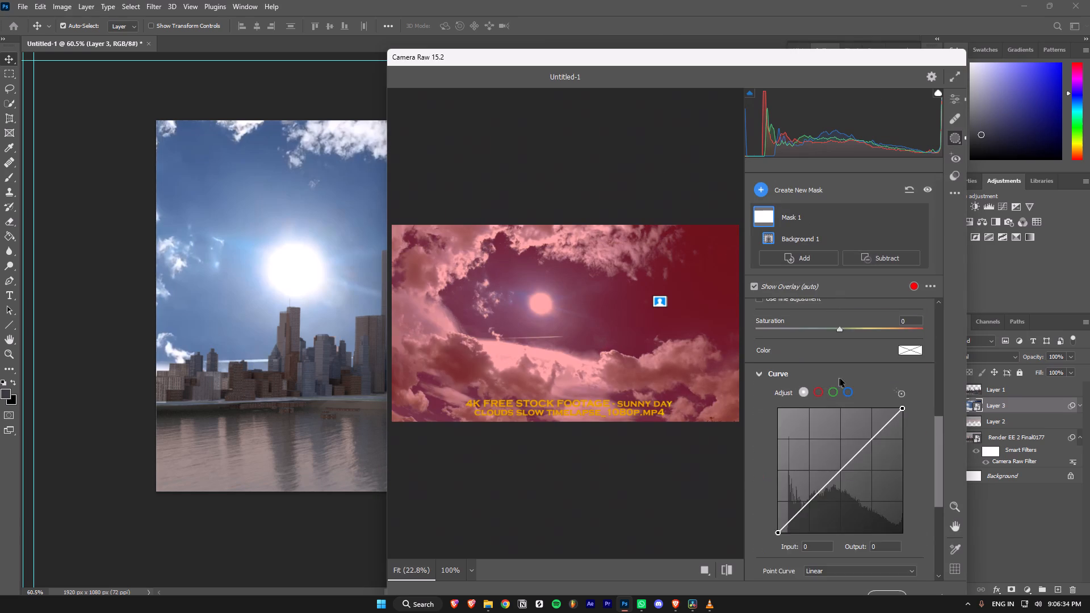
scroll(840, 379, up, 2)
drag(840, 367, 872, 367)
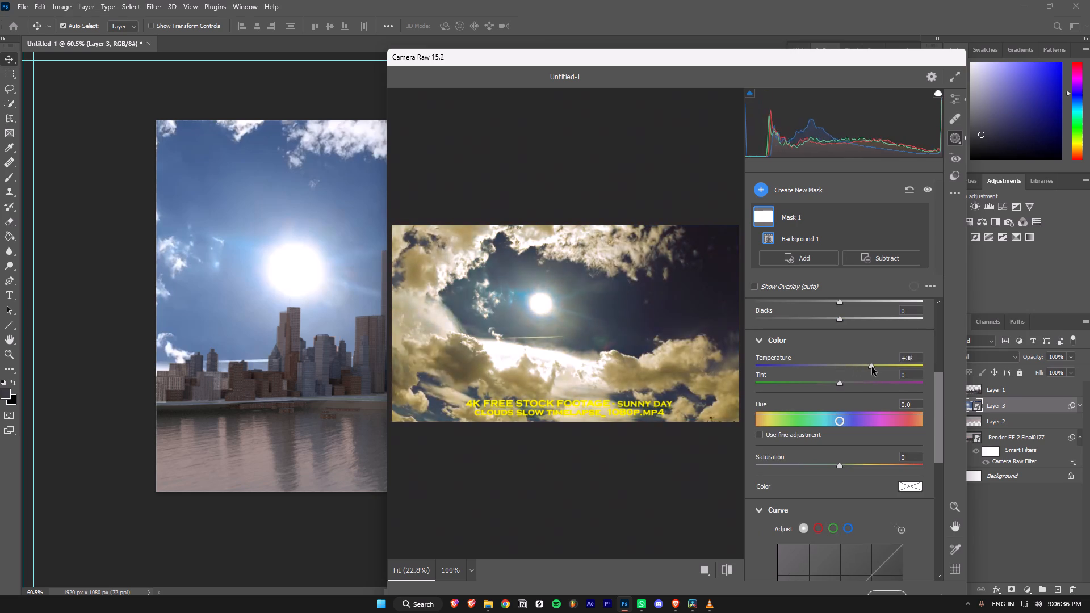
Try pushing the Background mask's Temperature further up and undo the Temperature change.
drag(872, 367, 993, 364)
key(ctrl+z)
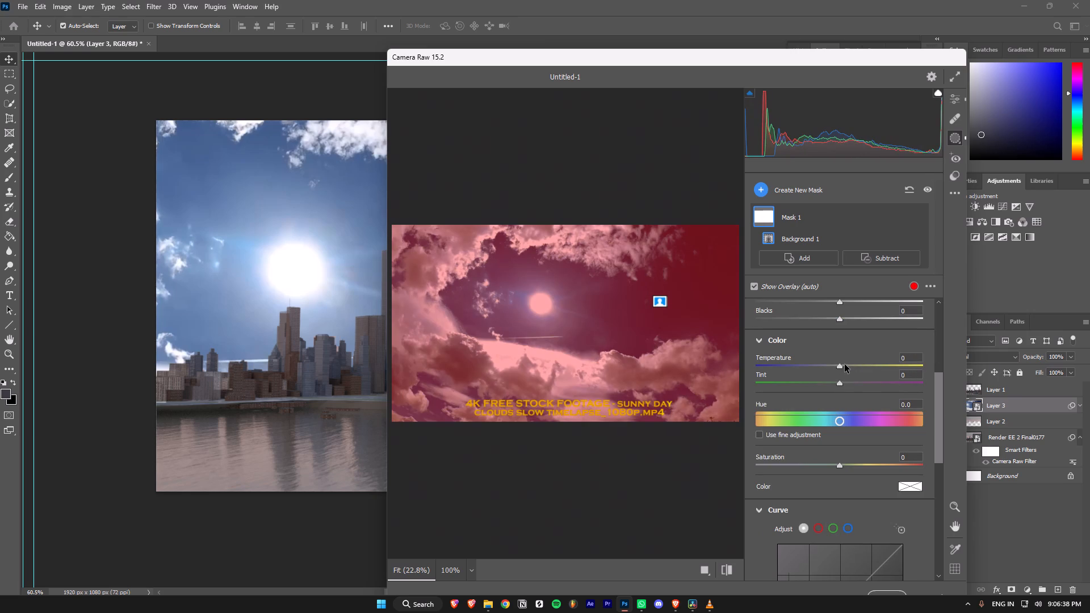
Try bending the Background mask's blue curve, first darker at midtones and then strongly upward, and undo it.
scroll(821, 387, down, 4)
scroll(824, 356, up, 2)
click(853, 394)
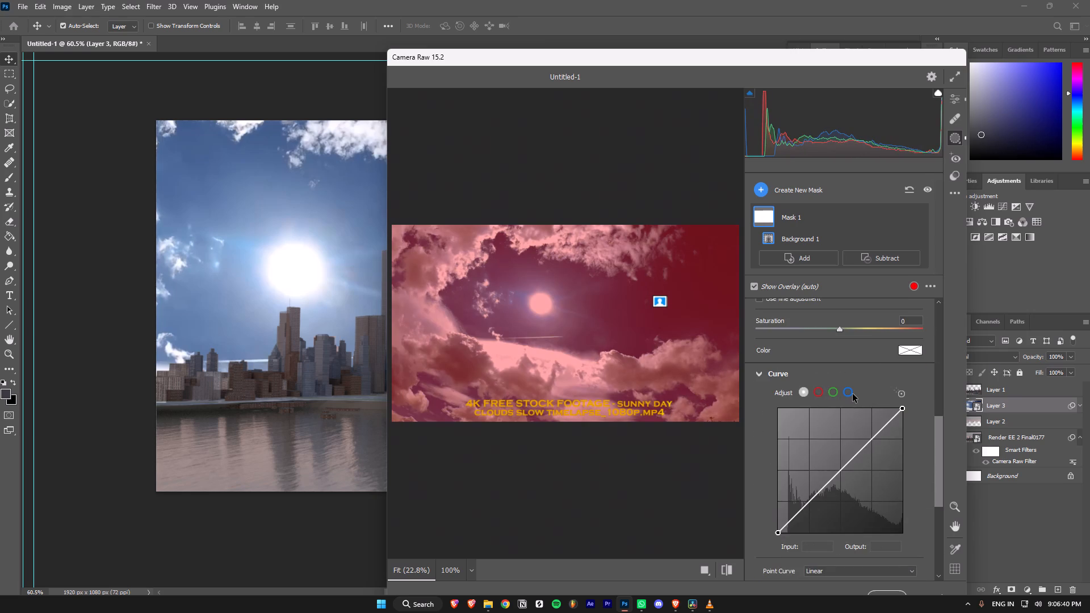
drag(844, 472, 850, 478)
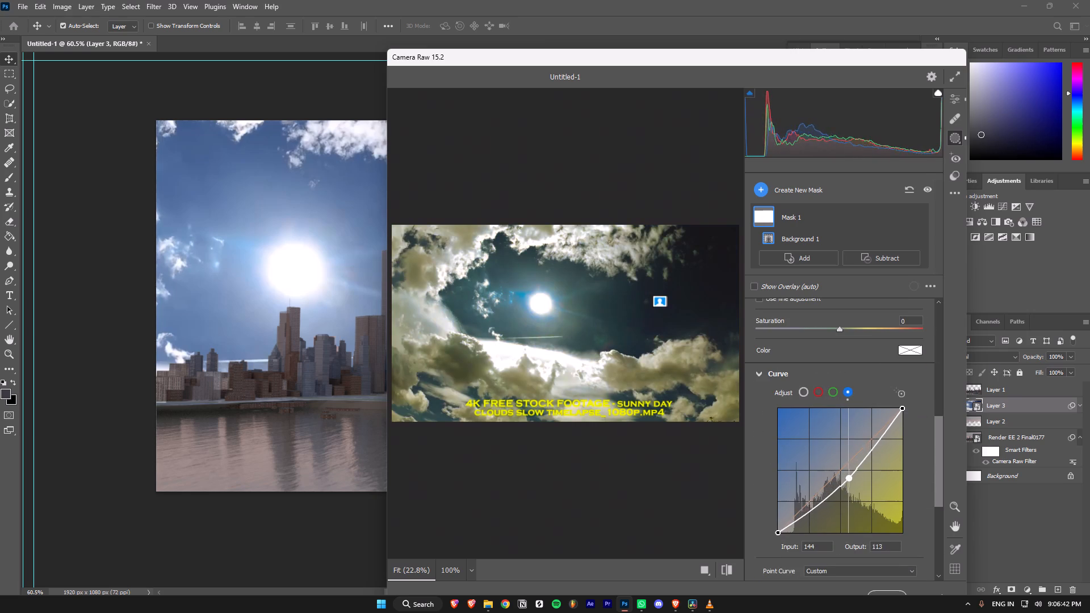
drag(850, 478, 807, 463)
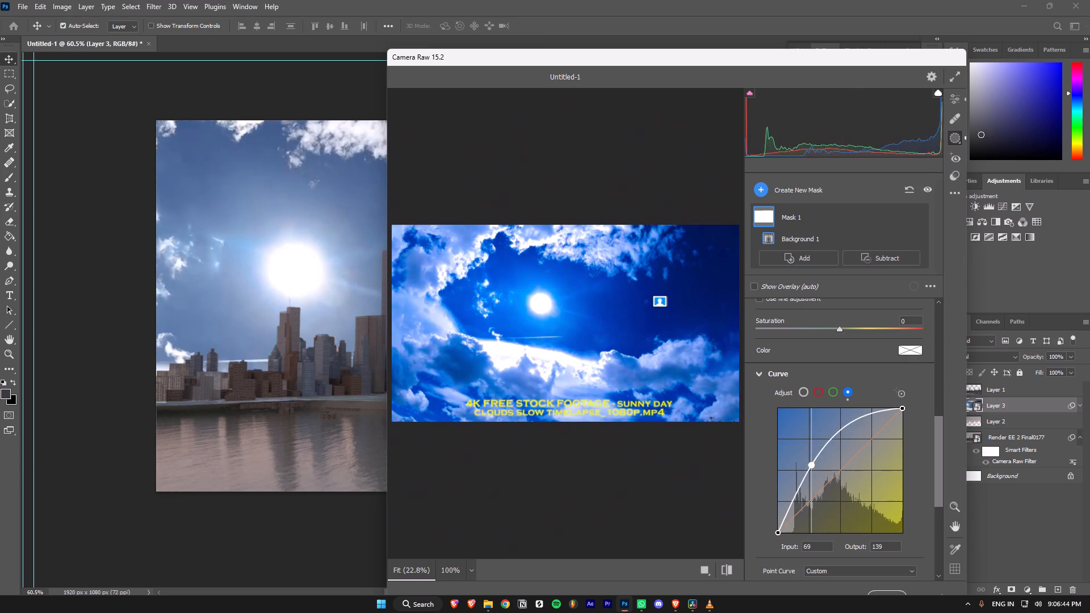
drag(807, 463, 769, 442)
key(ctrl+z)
Delete the Background selection from Mask 1.
scroll(816, 389, up, 3)
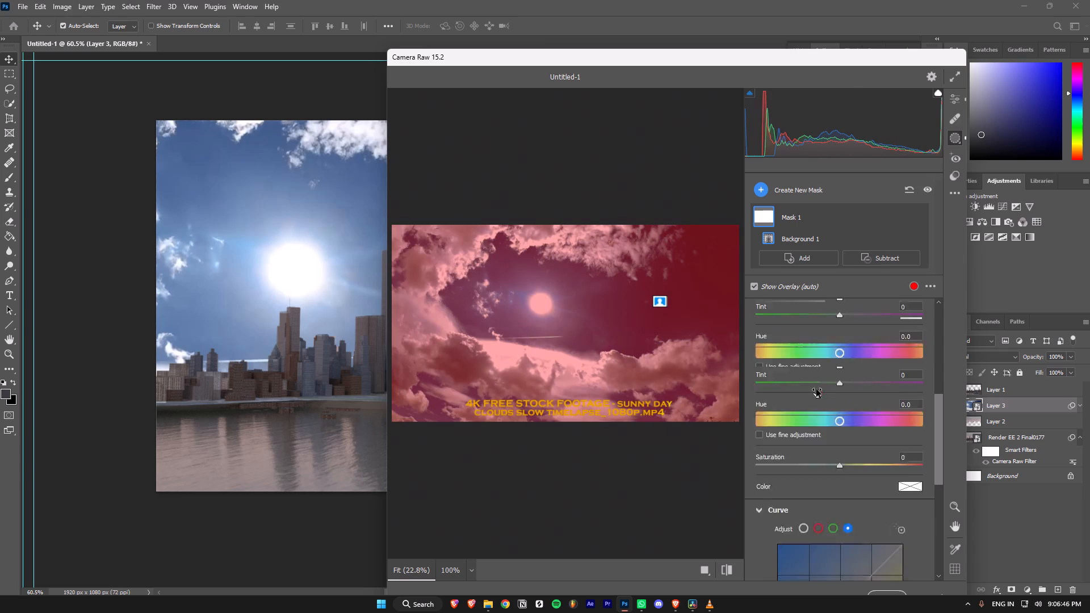
scroll(852, 310, up, 5)
click(799, 211)
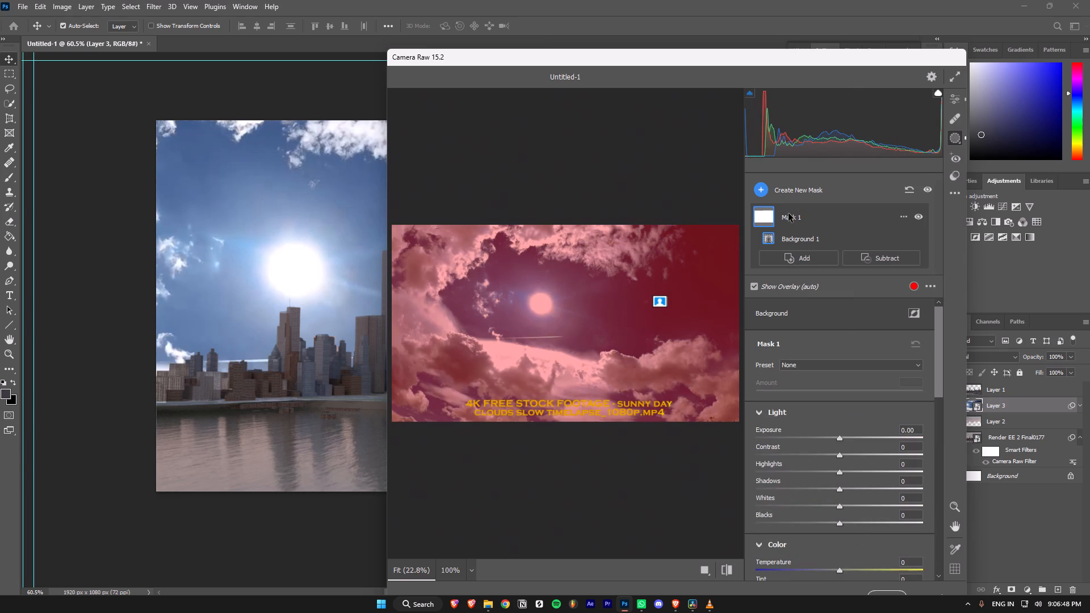
key(Delete)
Create a Linear Gradient mask slanting down from the upper-left clouds past the lower edge, with Exposure +2.85.
click(756, 189)
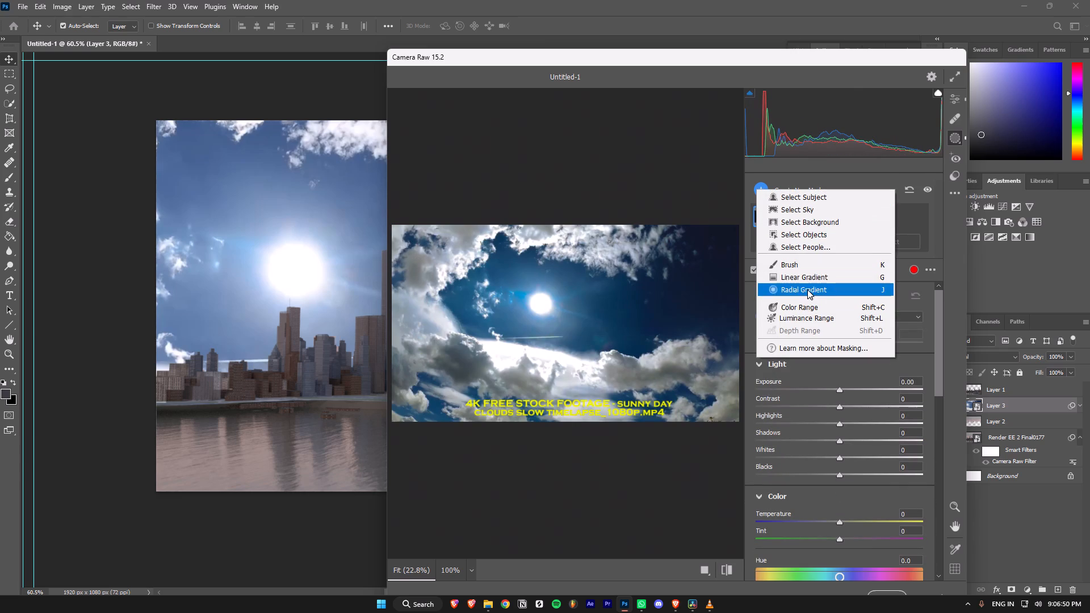
click(796, 282)
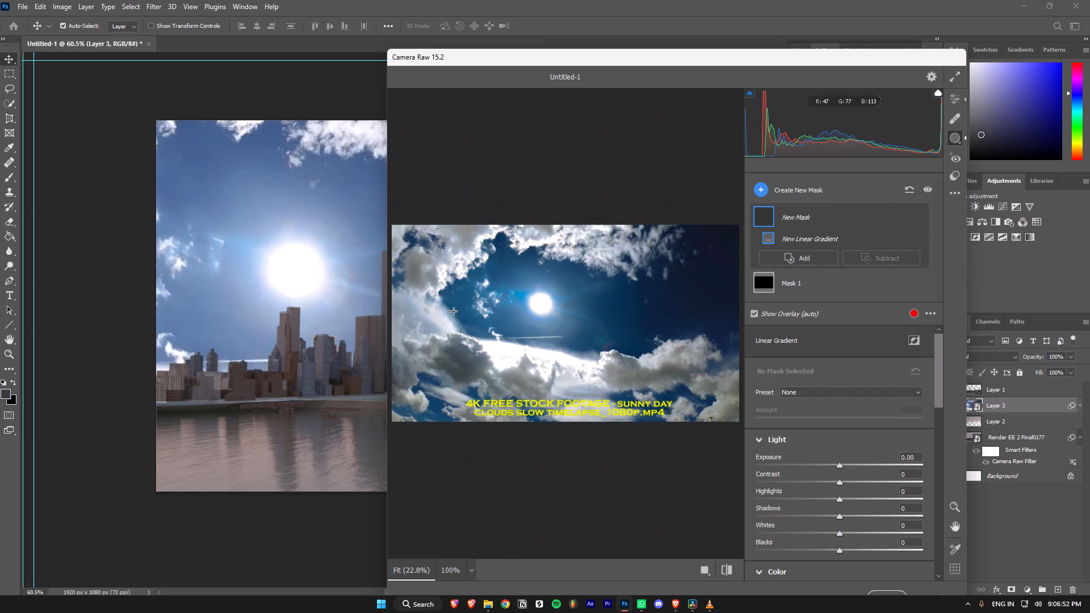
drag(445, 274, 506, 436)
drag(844, 439, 902, 436)
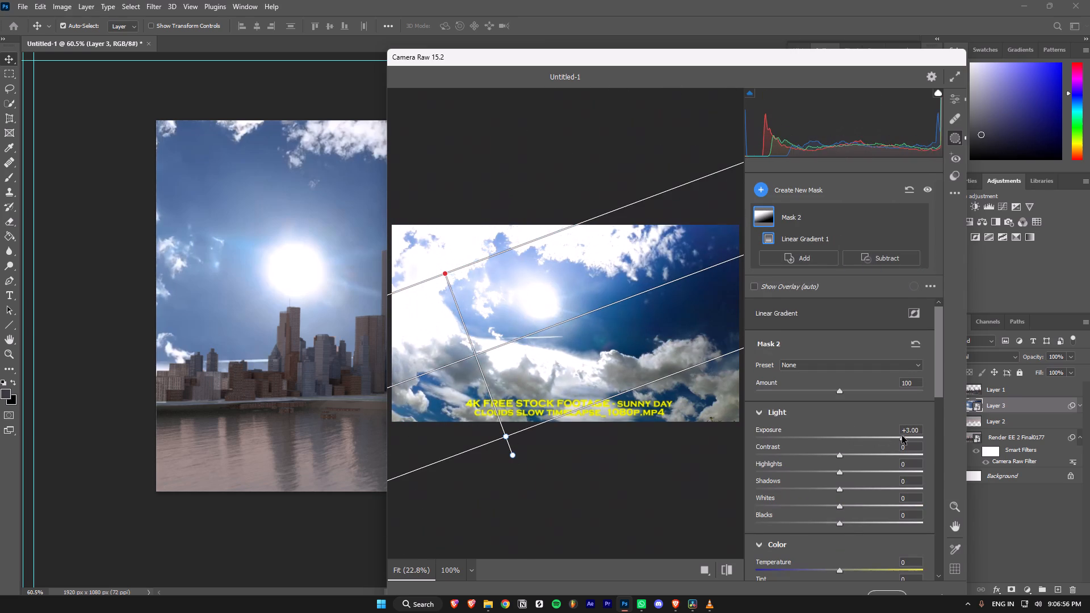
drag(902, 436, 898, 435)
Move the linear gradient toward the image centre so its midpoint lies over the clouds below the sun.
drag(507, 303, 482, 314)
drag(473, 352, 475, 355)
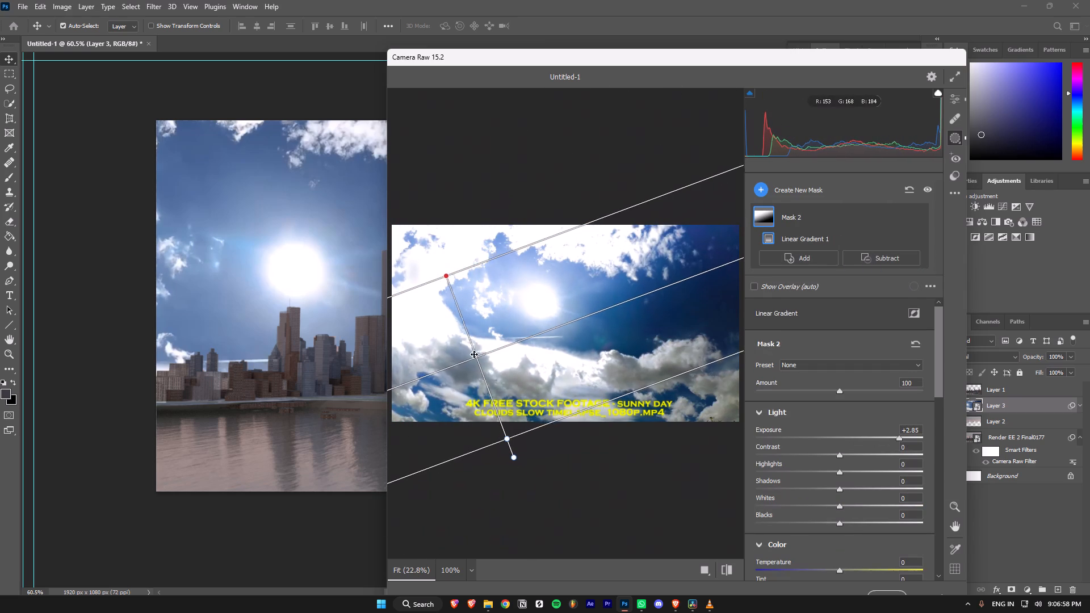
drag(475, 355, 538, 371)
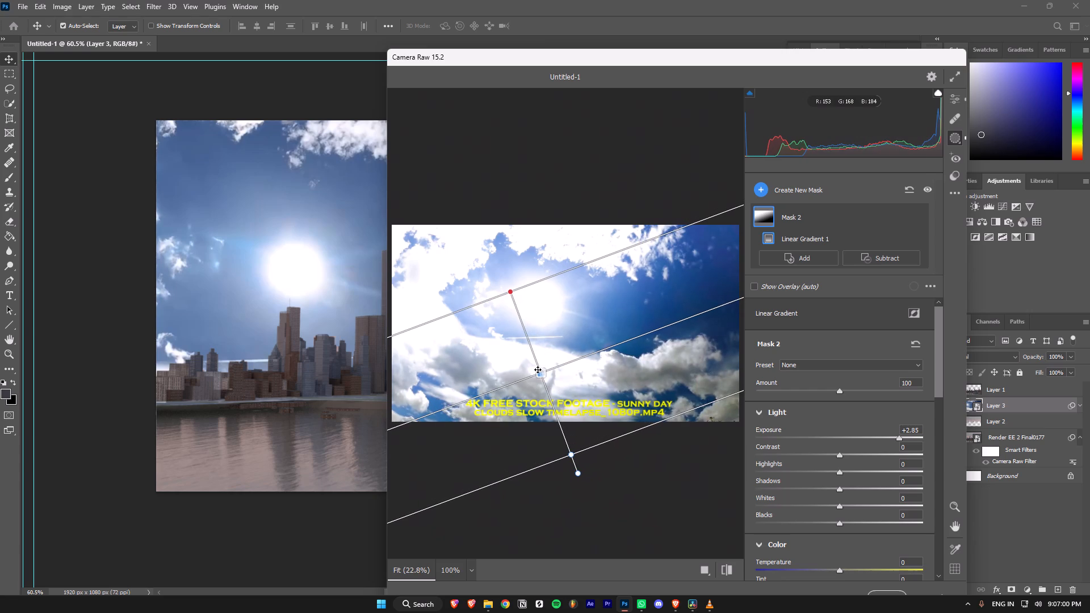
Set the linear gradient mask's Temperature to +73.
scroll(842, 484, down, 3)
drag(844, 363, 844, 363)
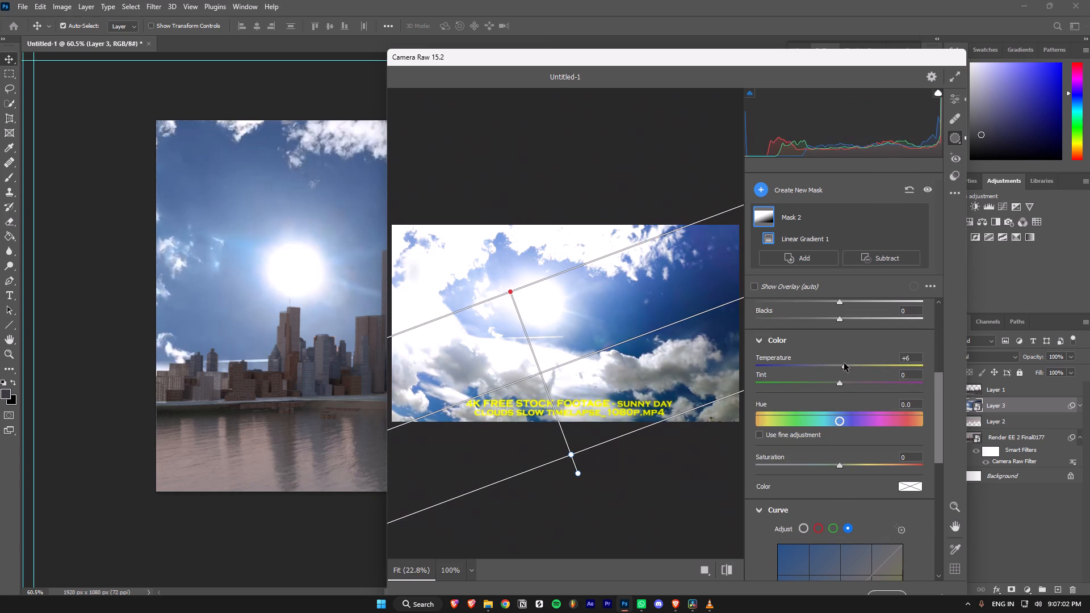
drag(844, 363, 900, 360)
Add a blue curve point on the linear gradient mask at input 131, output 148.
scroll(843, 457, down, 3)
click(844, 402)
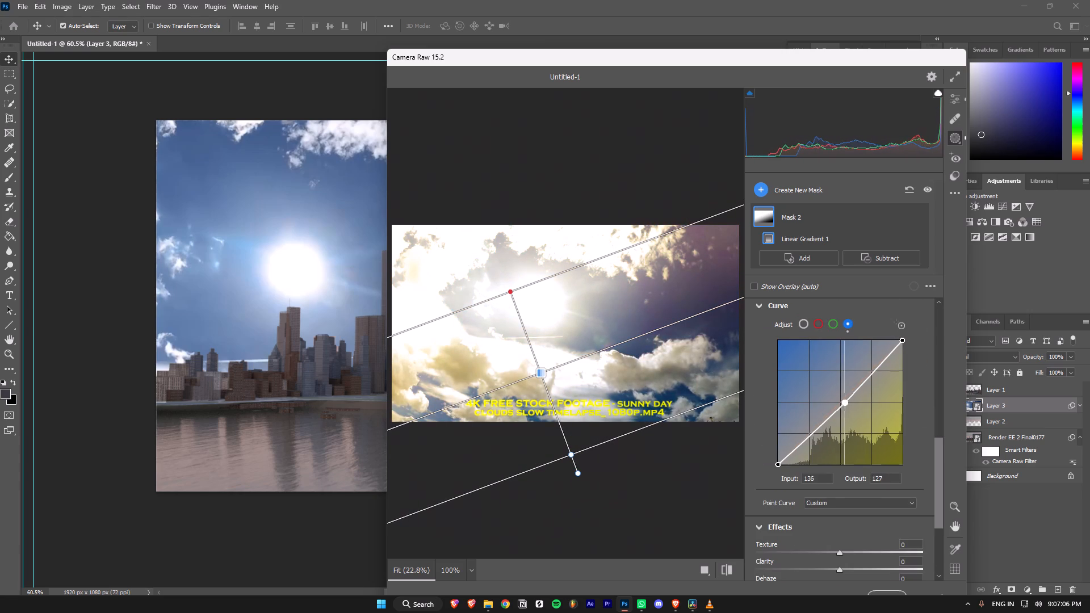
drag(849, 405, 844, 394)
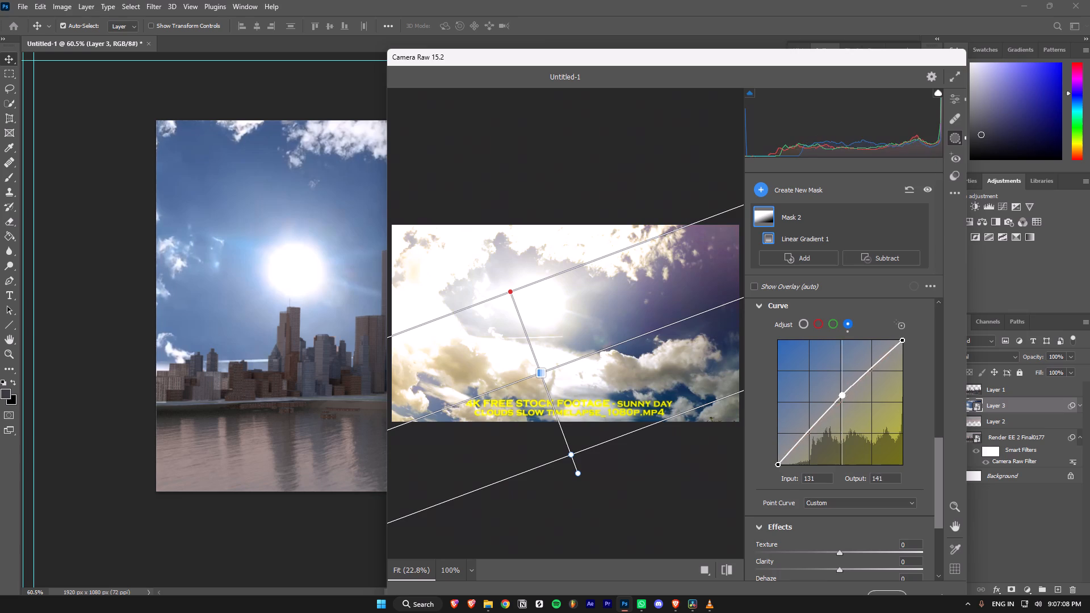
drag(844, 394, 844, 391)
Set the linear gradient mask's effects to Texture -47, Clarity -64 and Dehaze -37.
scroll(889, 434, down, 3)
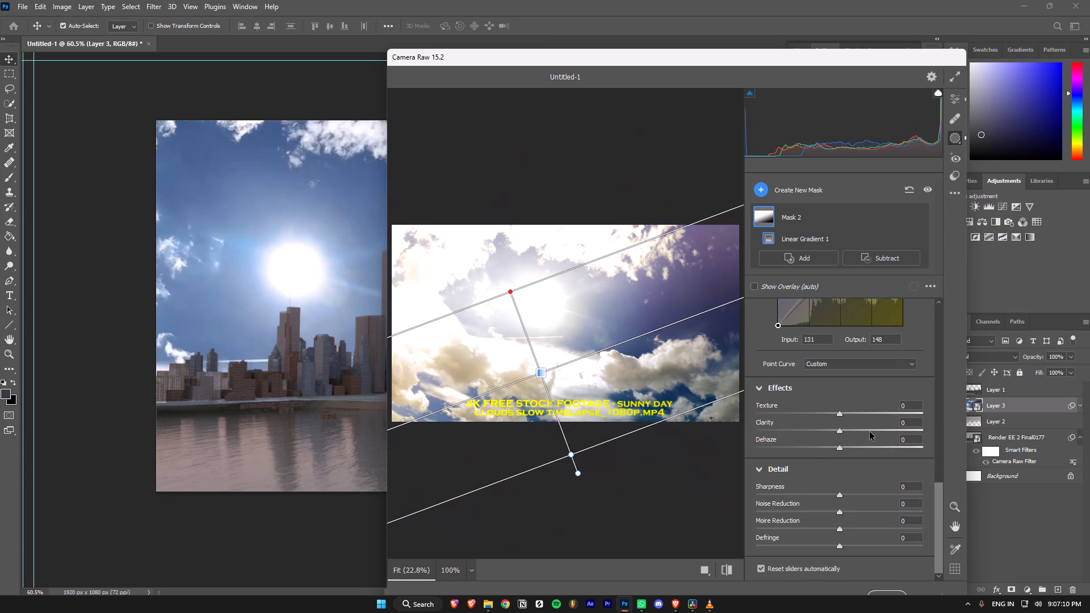
drag(848, 413, 907, 408)
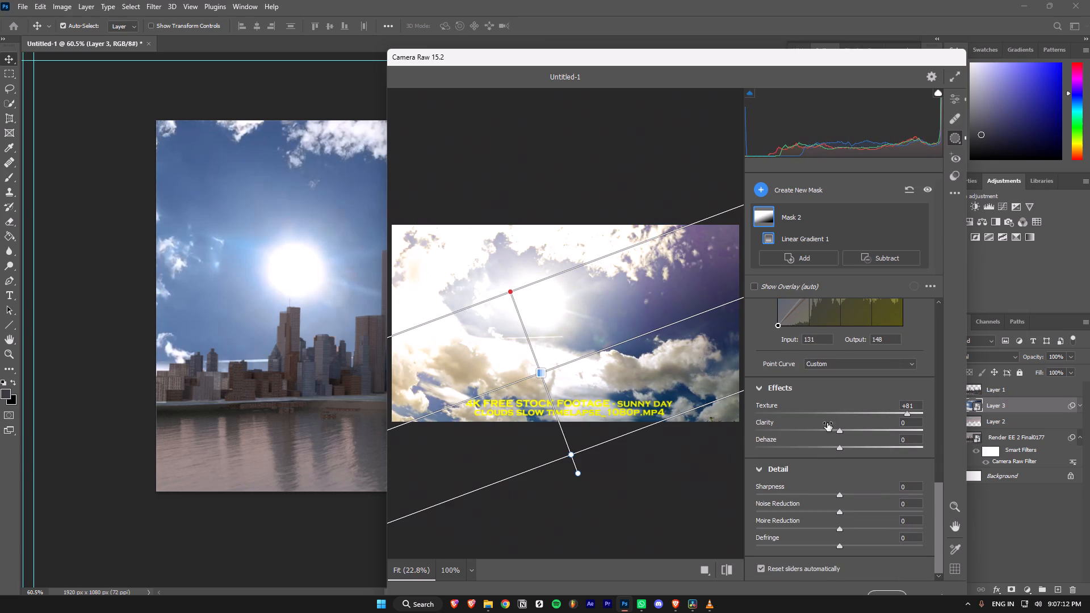
drag(842, 450, 797, 448)
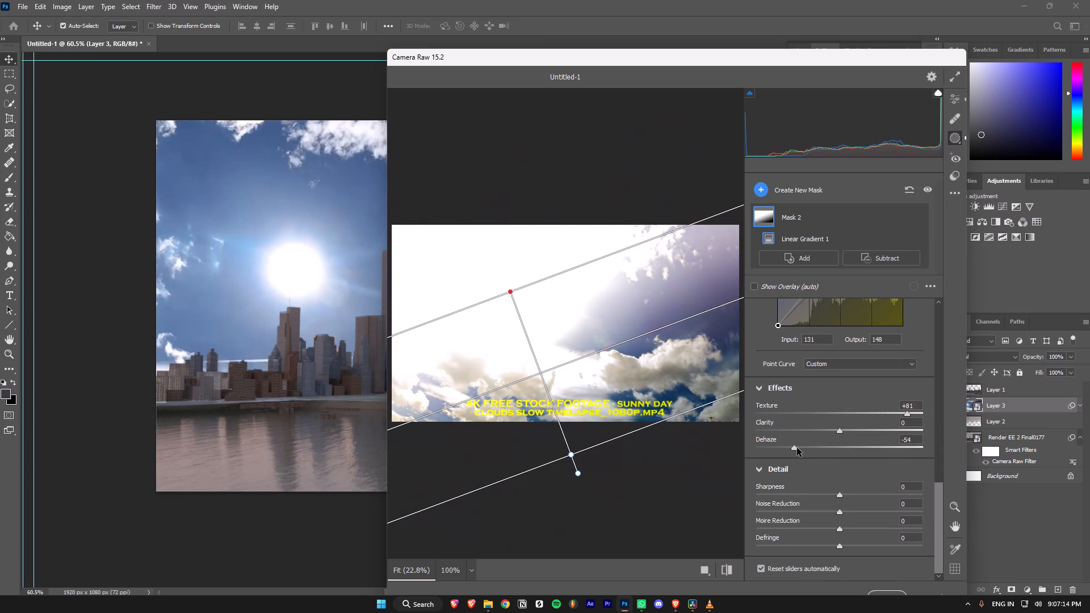
drag(797, 448, 811, 446)
drag(836, 426, 777, 427)
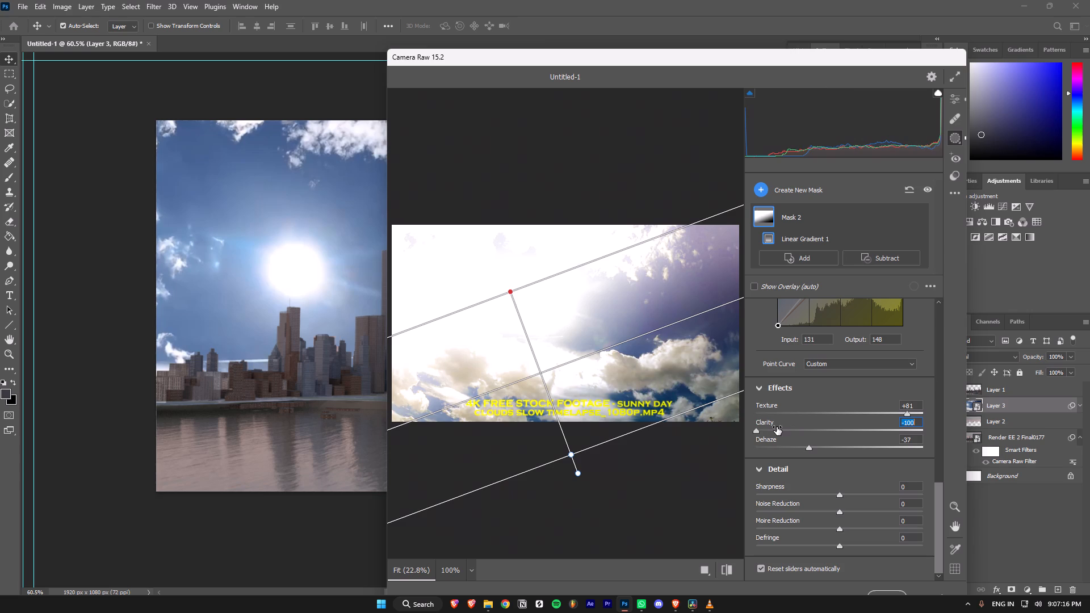
drag(777, 427, 795, 426)
drag(872, 413, 800, 411)
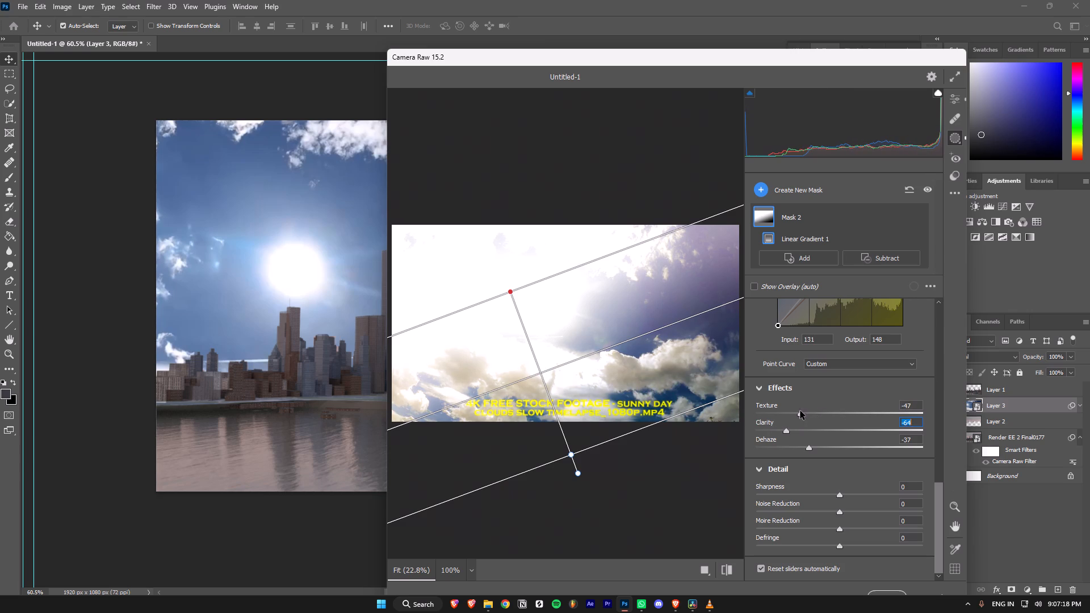
Set the mask's detail values to Sharpness -100, Noise Reduction +100, Moire Reduction +100 and Defringe -100.
scroll(819, 439, down, 3)
drag(845, 513, 912, 514)
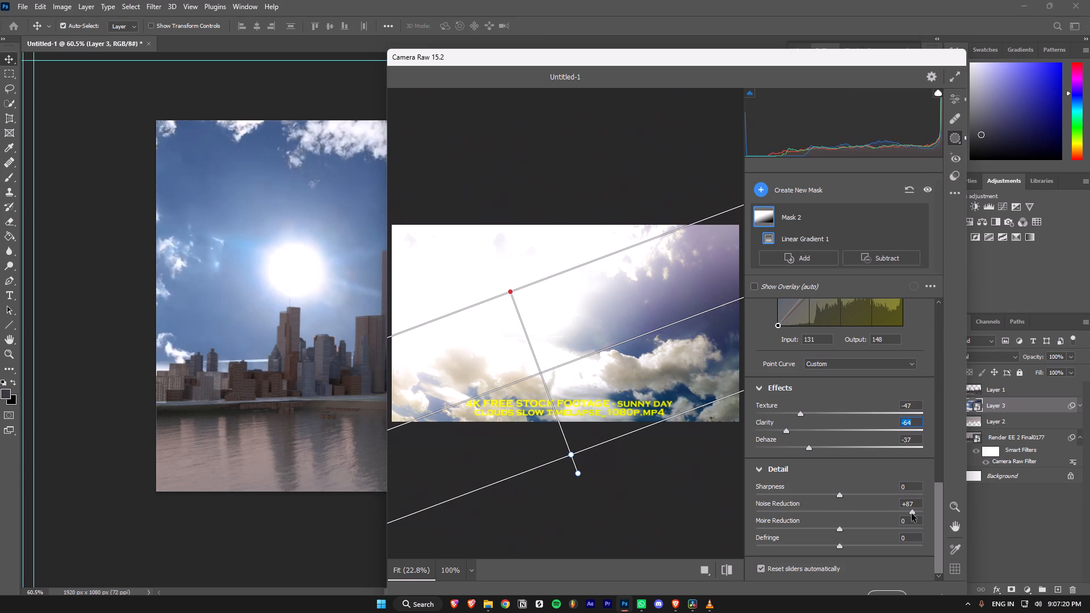
drag(912, 514, 964, 515)
drag(841, 527, 961, 534)
scroll(857, 491, down, 2)
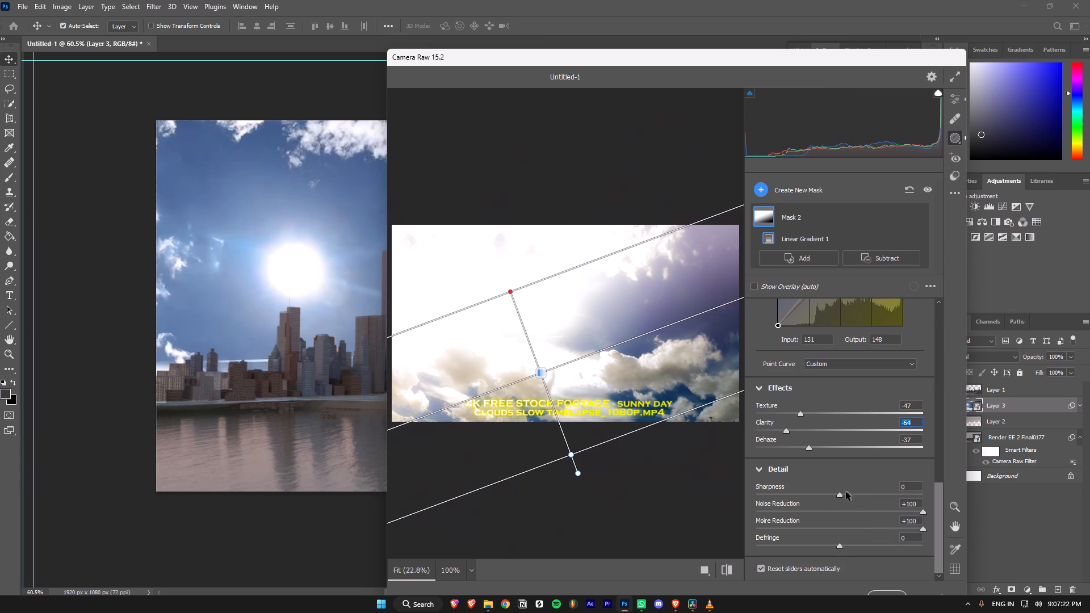
drag(835, 547, 732, 540)
drag(836, 495, 685, 492)
scroll(812, 481, down, 5)
Try other Dehaze amounts on the linear gradient mask, settle on -37, and set Clarity to +14.
drag(814, 450, 858, 449)
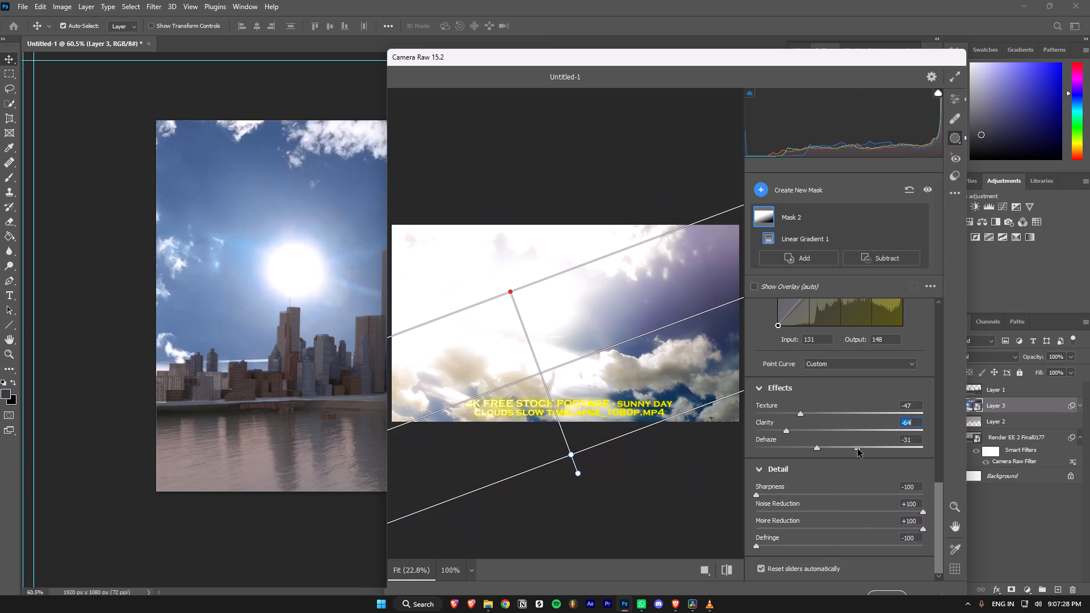
drag(858, 449, 690, 451)
drag(760, 448, 808, 448)
drag(785, 431, 849, 433)
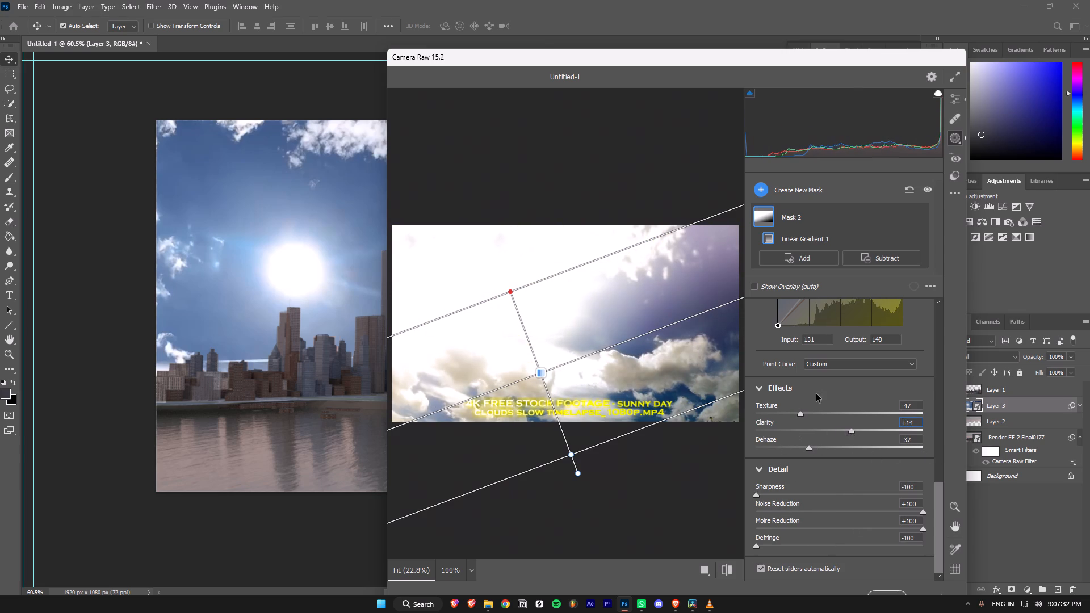
Reposition the linear gradient so its midpoint sits just below the sun.
scroll(816, 396, up, 3)
drag(548, 376, 502, 318)
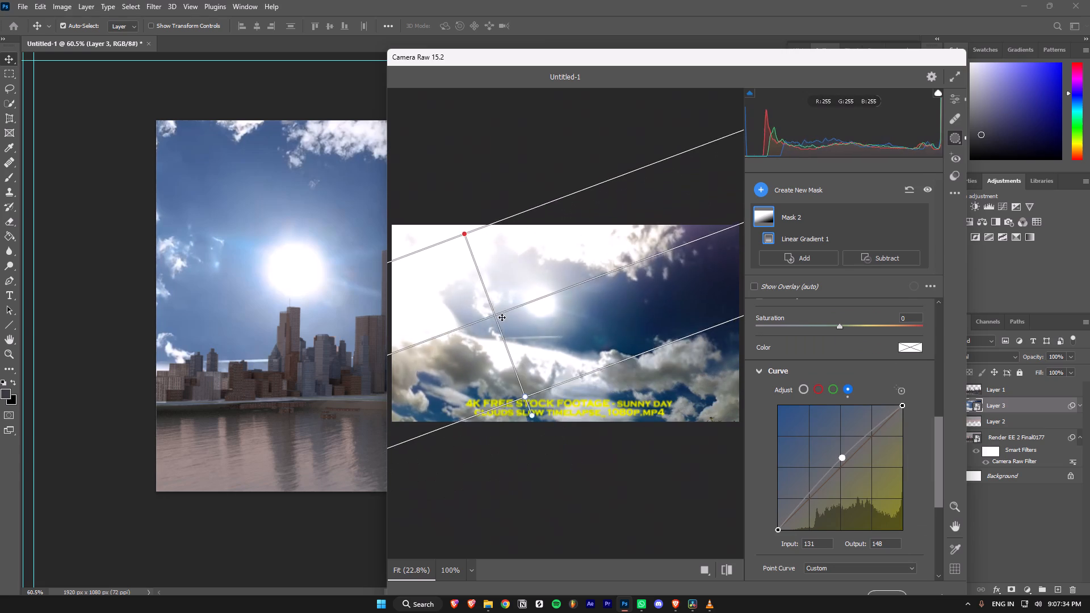
drag(502, 318, 509, 331)
drag(511, 326, 586, 391)
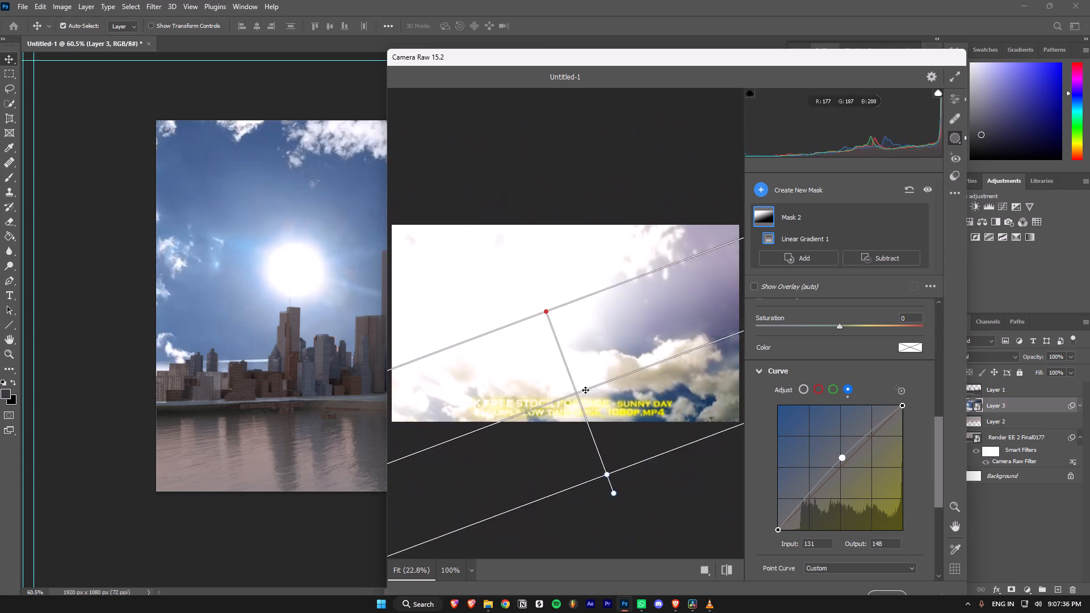
drag(586, 391, 535, 338)
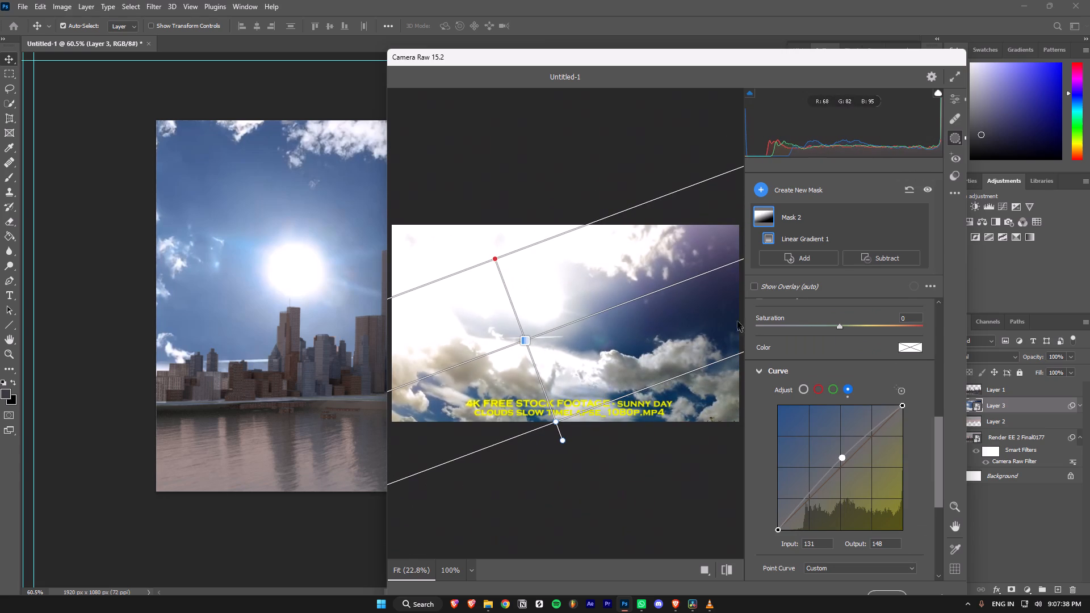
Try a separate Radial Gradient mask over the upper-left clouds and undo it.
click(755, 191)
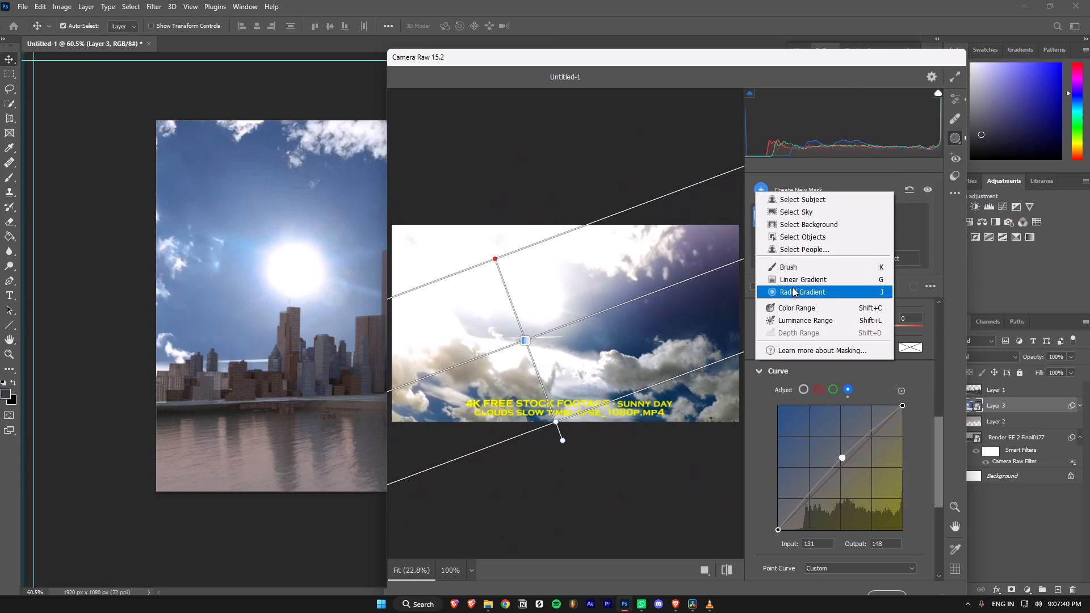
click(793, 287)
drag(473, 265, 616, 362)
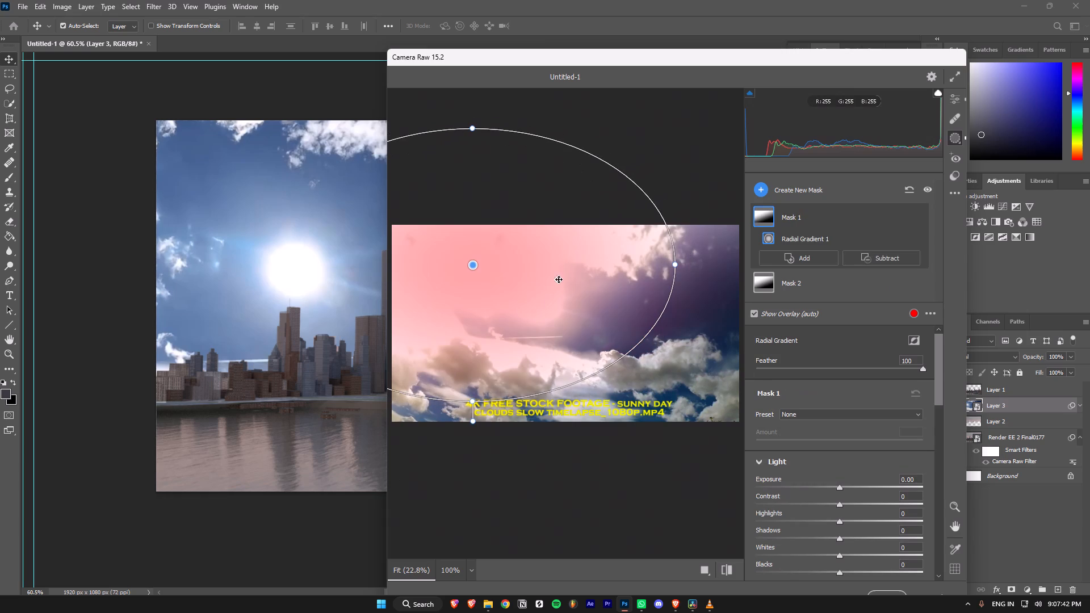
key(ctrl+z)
Add a large Radial Gradient to Mask 2, centred on the upper-left clouds and reaching past the sun.
click(812, 205)
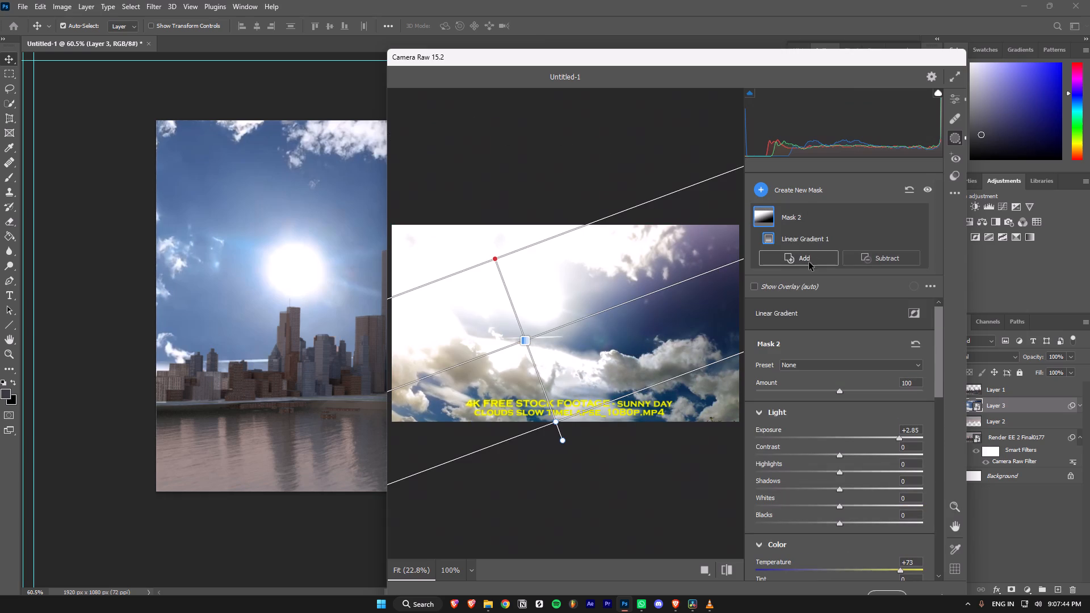
click(808, 262)
click(847, 360)
drag(455, 272, 544, 320)
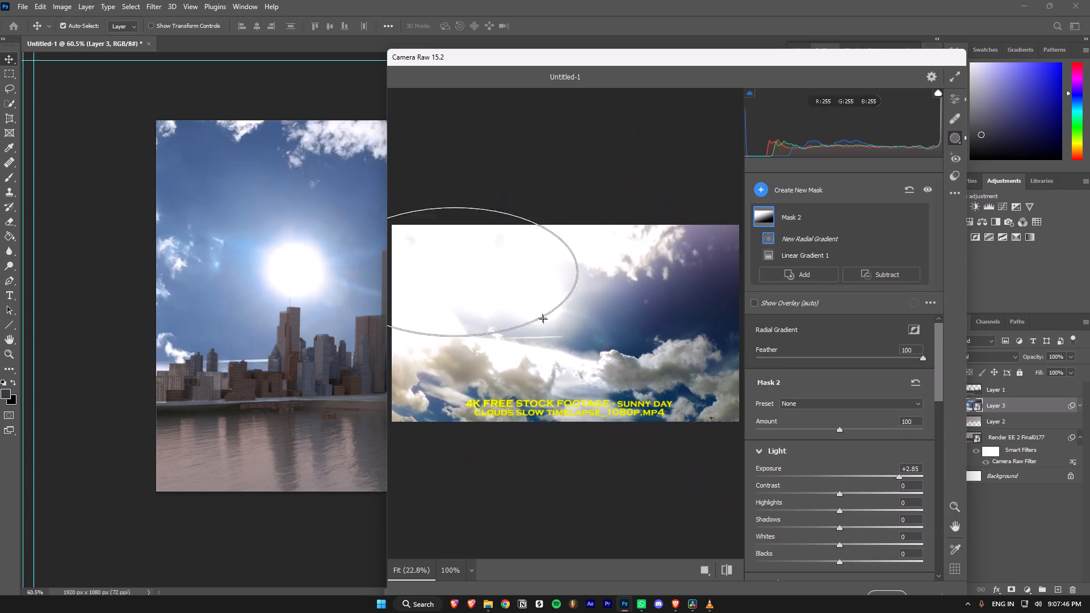
drag(544, 320, 613, 363)
Hide the Linear Gradient 1 component of Mask 2.
click(842, 239)
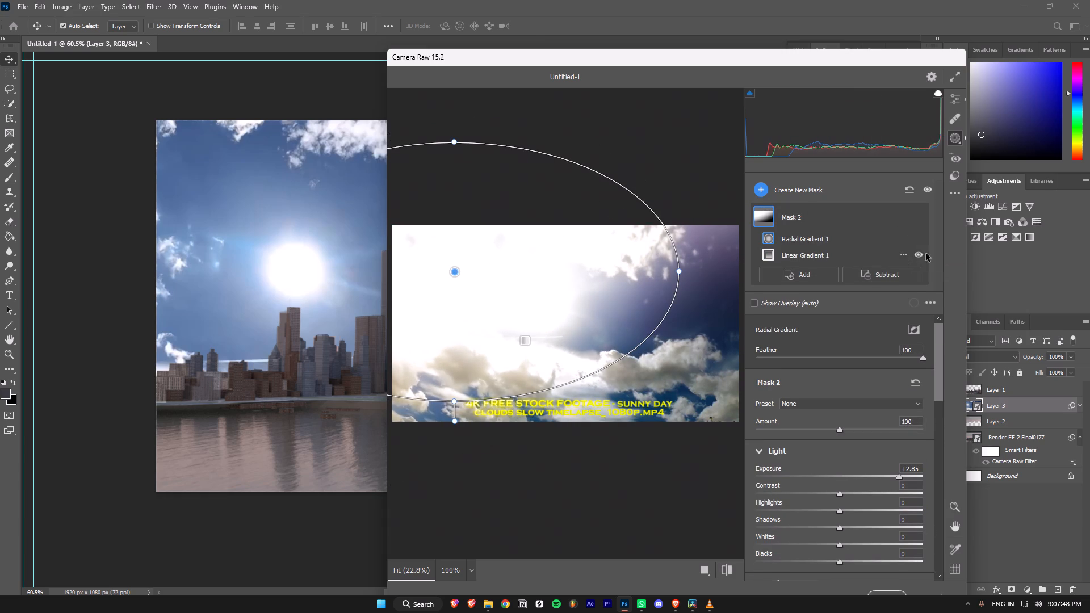
click(921, 255)
Move the radial gradient so its centre sits just to the upper left of the sun.
drag(458, 284, 538, 325)
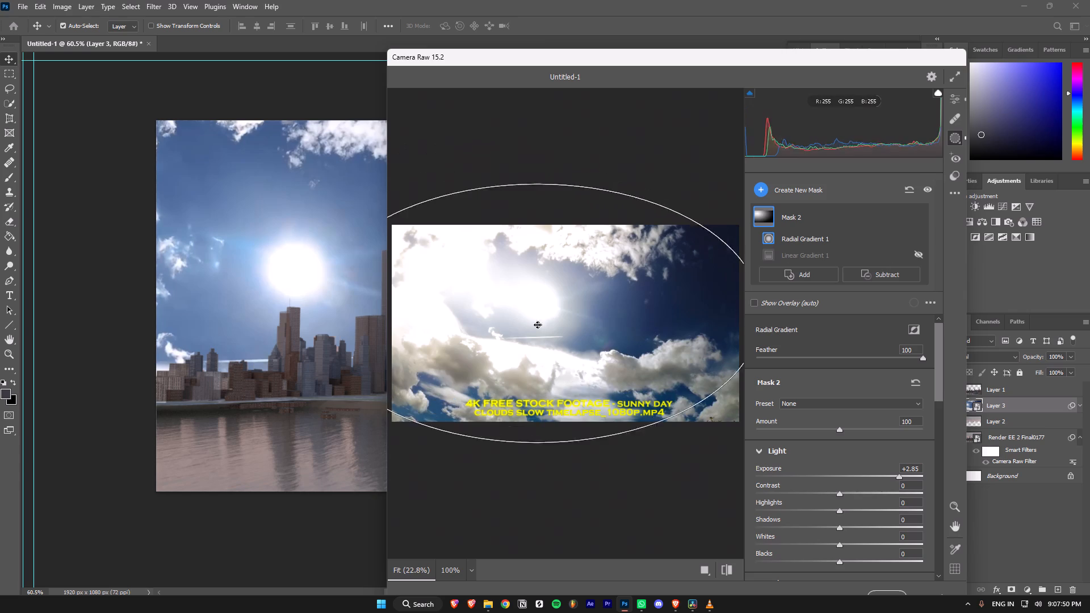
drag(538, 325, 492, 291)
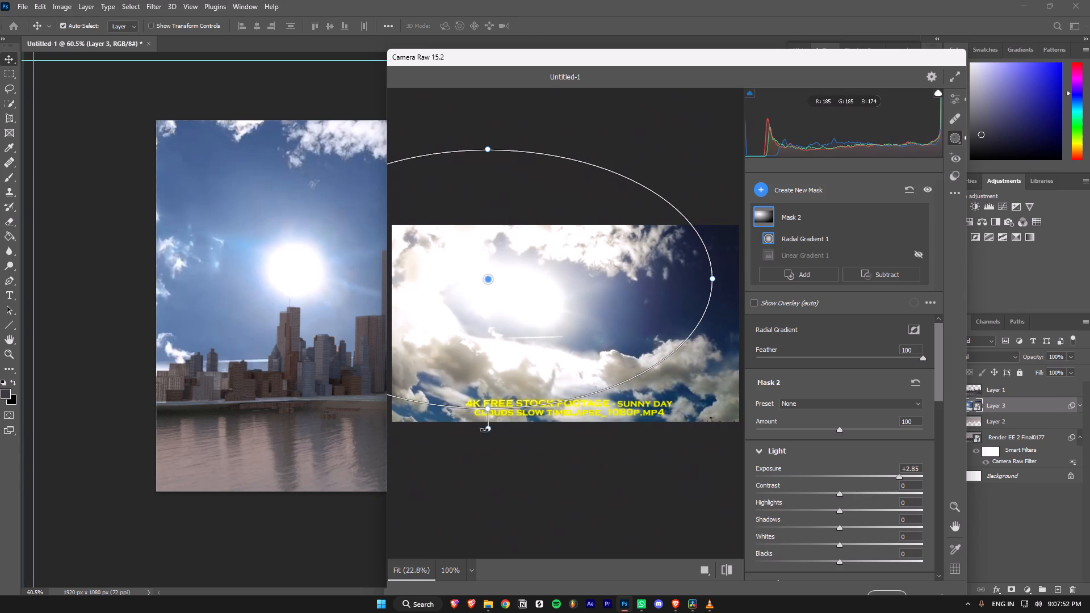
Tilt Mask 2's radial gradient upward to the right, squash it into a narrower ellipse and centre it near the sun, enlarging the preview area.
drag(490, 435, 546, 410)
drag(488, 338, 519, 341)
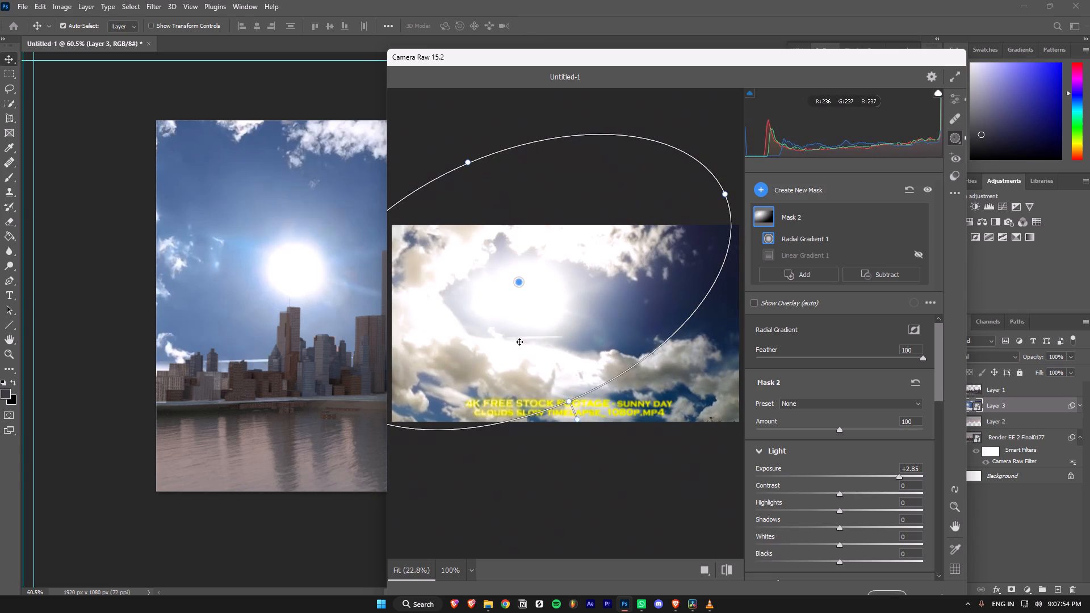
drag(525, 327, 541, 330)
drag(742, 197, 743, 195)
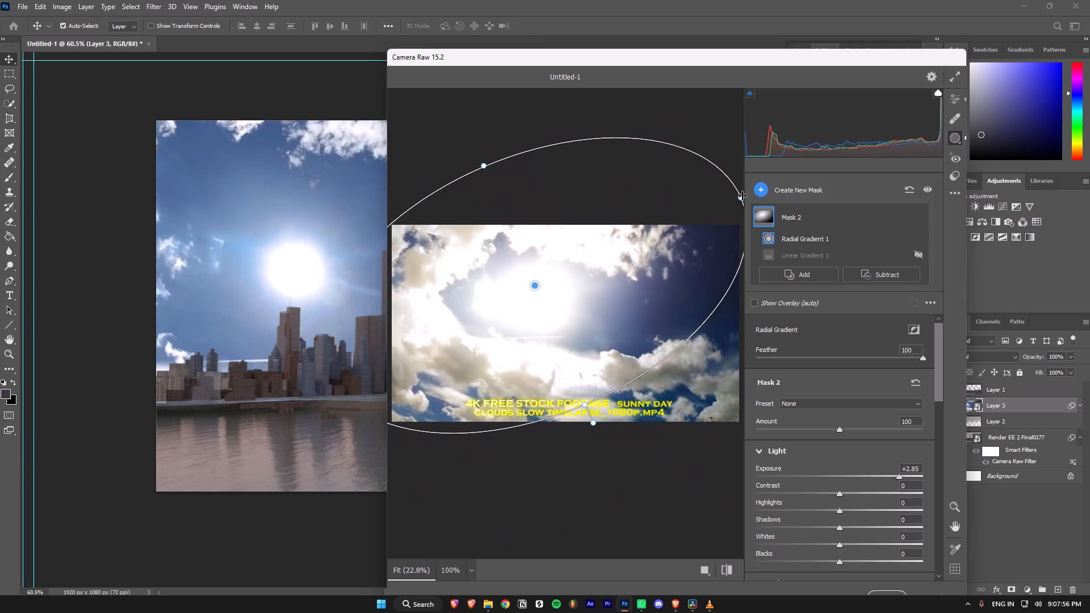
drag(743, 195, 789, 165)
drag(785, 183, 747, 200)
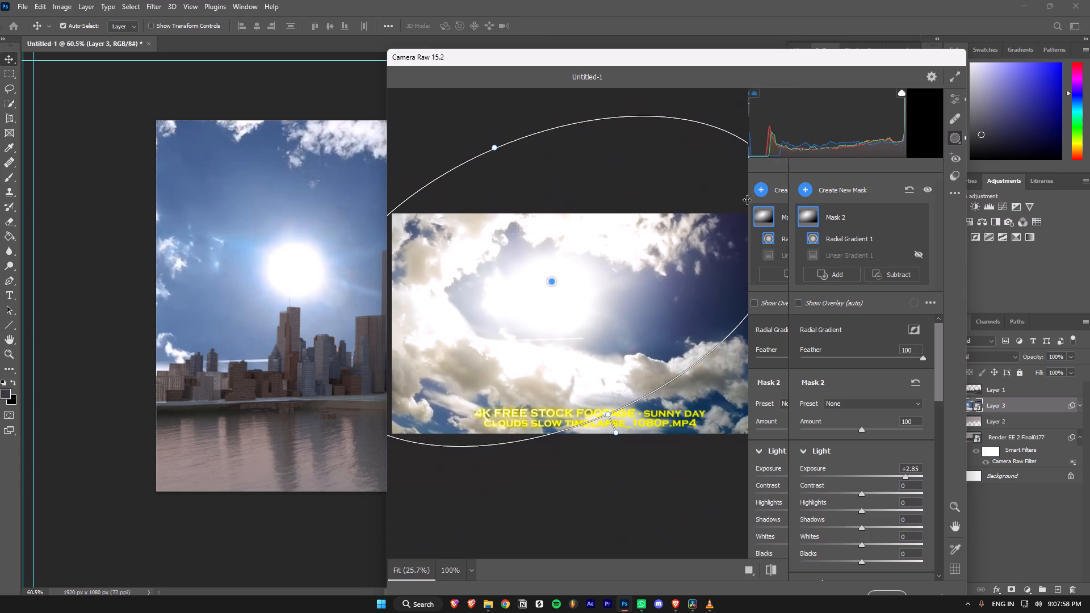
drag(747, 200, 820, 187)
drag(497, 145, 515, 200)
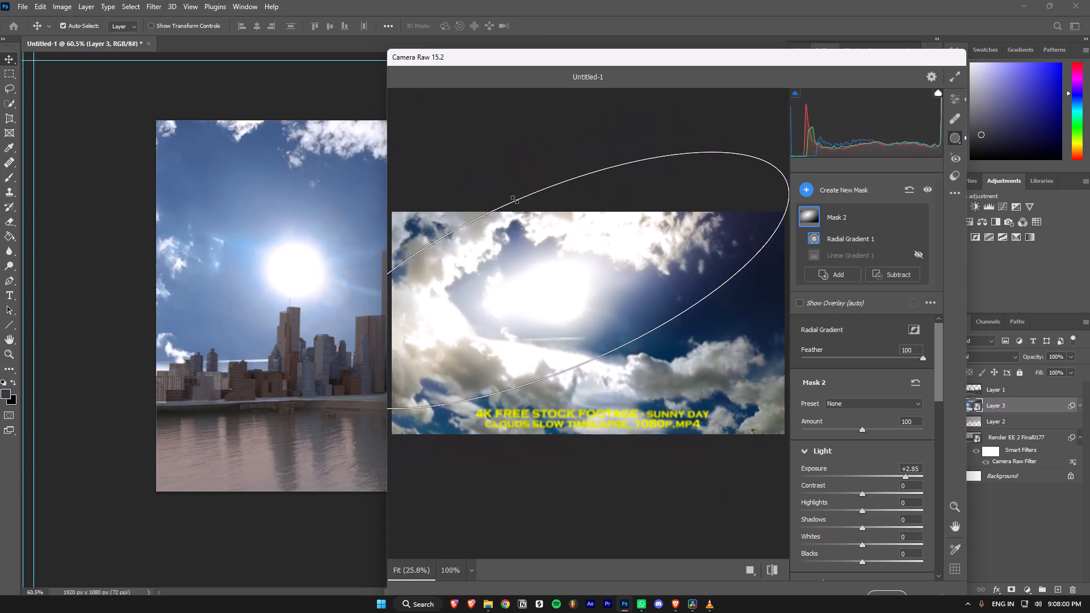
drag(515, 200, 512, 190)
drag(488, 231, 463, 224)
drag(498, 296, 518, 299)
Set Mask 2's exposure to +2.00 and lower its contrast slightly.
drag(900, 475, 887, 475)
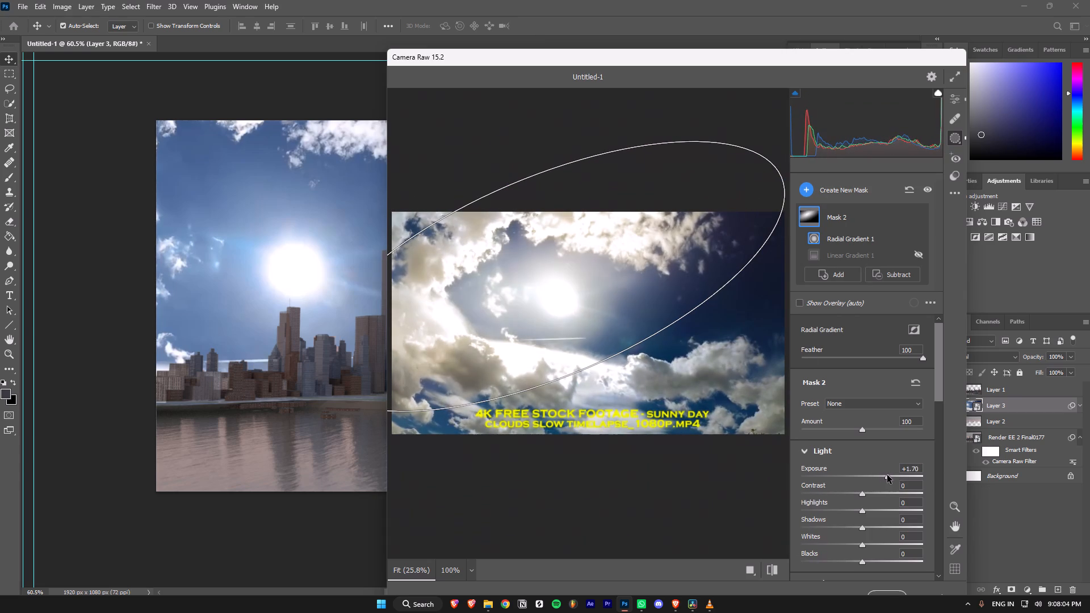
drag(887, 475, 892, 475)
drag(863, 495, 832, 498)
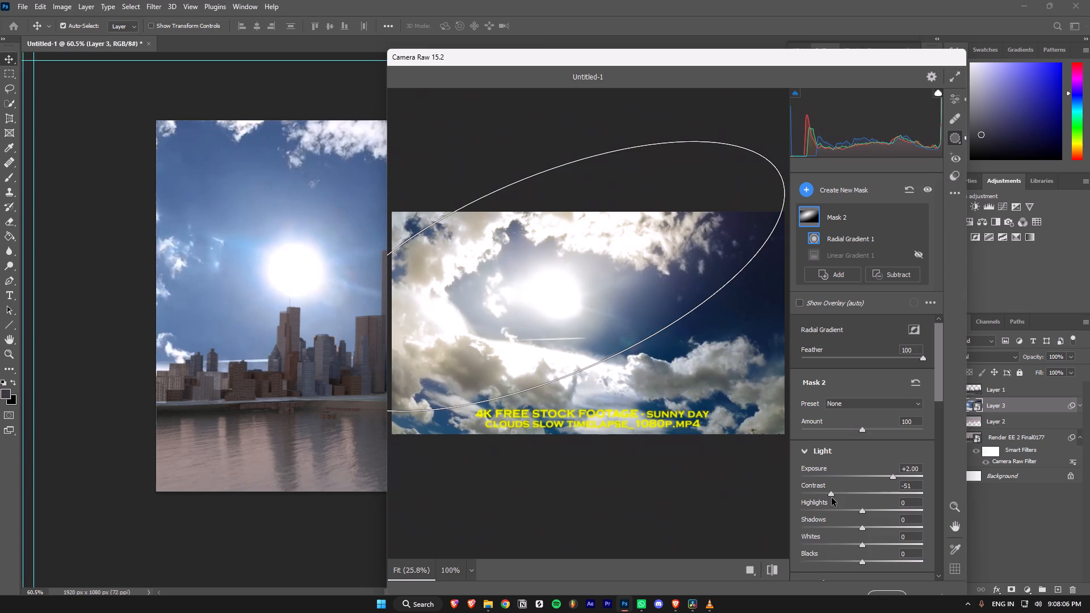
drag(832, 498, 856, 499)
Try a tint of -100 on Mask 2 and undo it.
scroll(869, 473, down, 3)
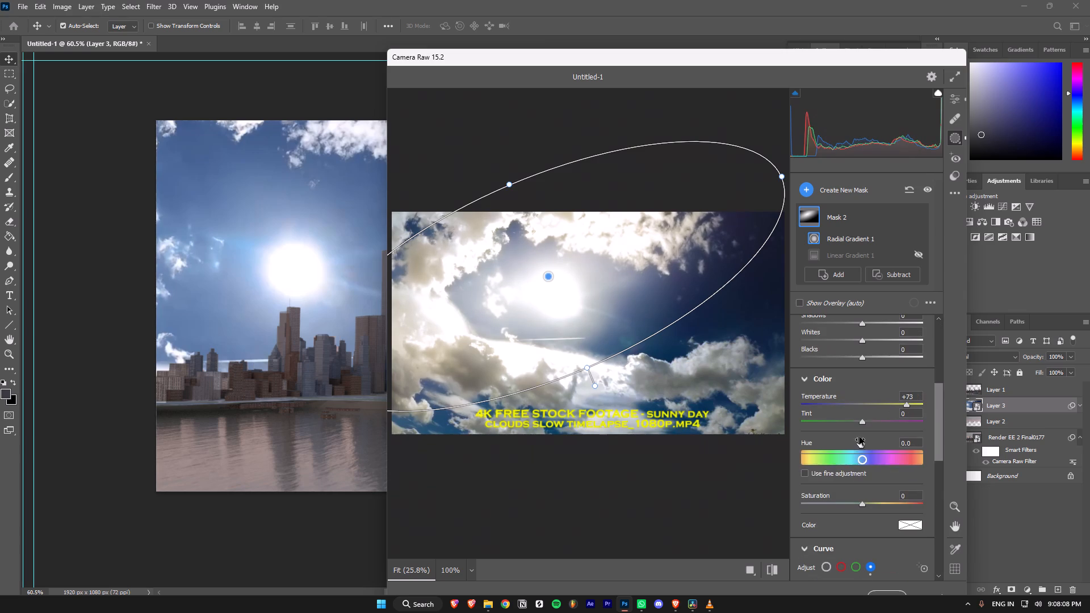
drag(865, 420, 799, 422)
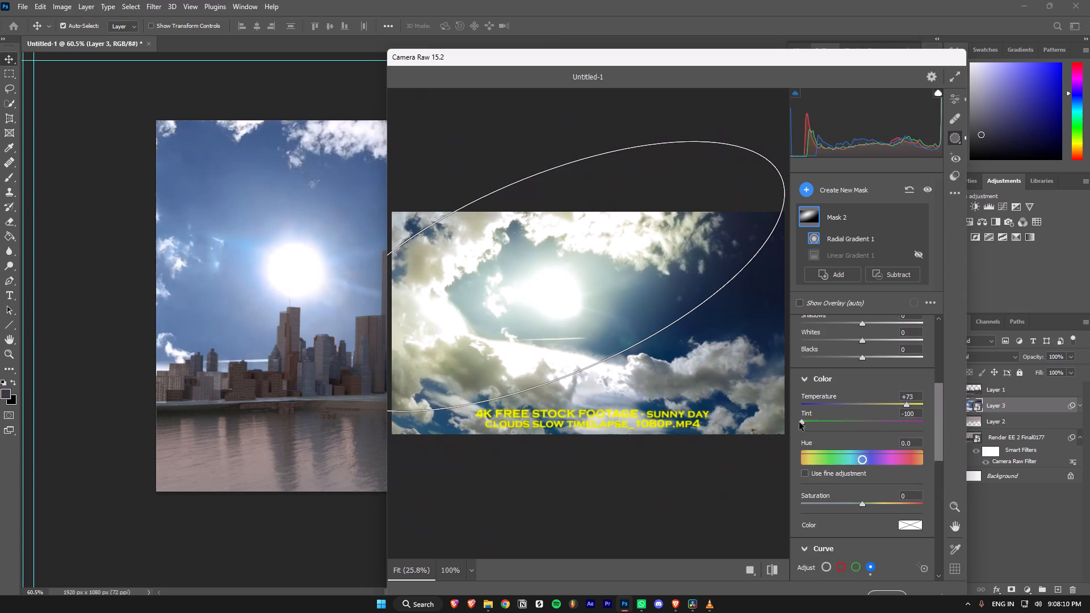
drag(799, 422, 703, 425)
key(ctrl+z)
Set Mask 2's saturation to -100.
scroll(874, 455, down, 3)
scroll(863, 394, up, 2)
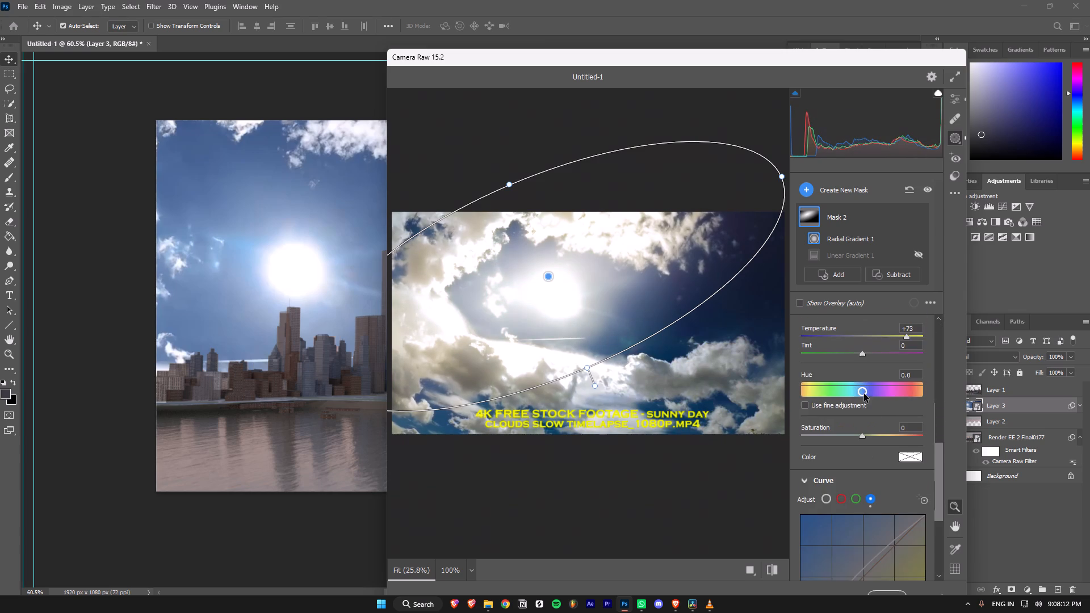
drag(865, 437, 763, 440)
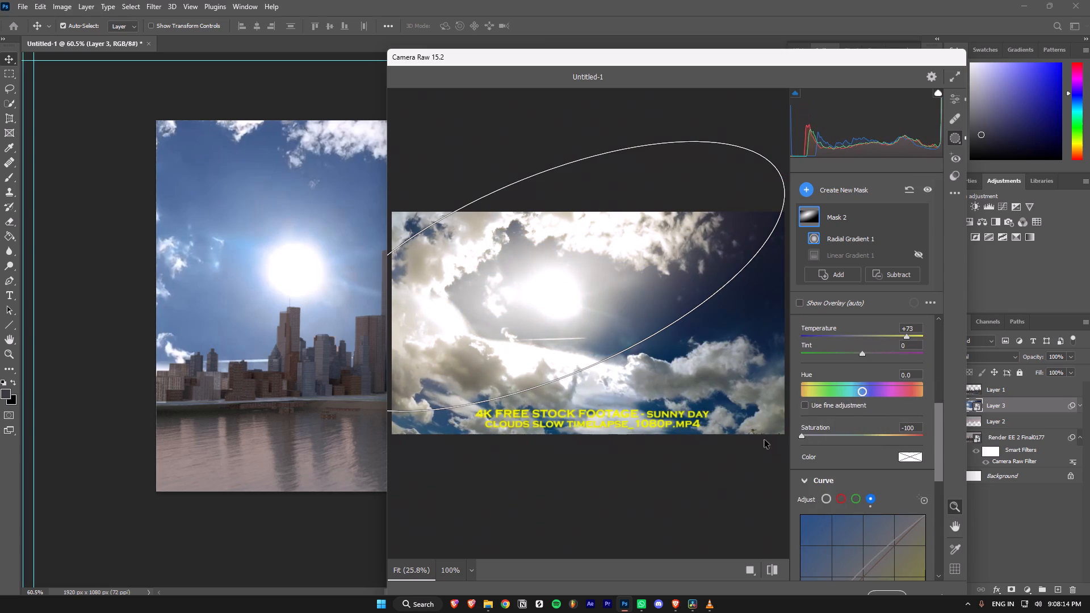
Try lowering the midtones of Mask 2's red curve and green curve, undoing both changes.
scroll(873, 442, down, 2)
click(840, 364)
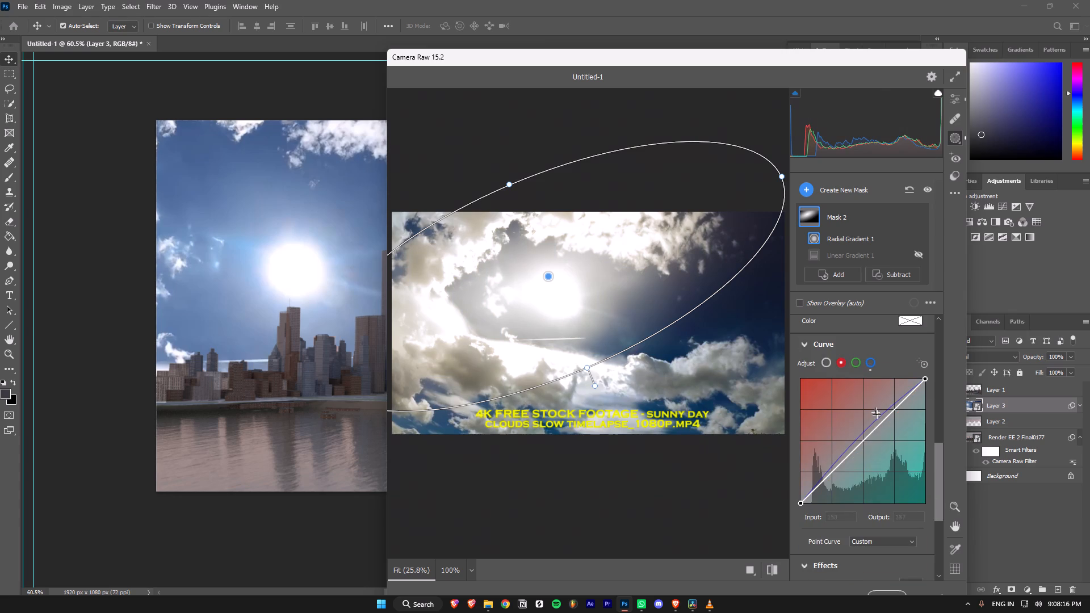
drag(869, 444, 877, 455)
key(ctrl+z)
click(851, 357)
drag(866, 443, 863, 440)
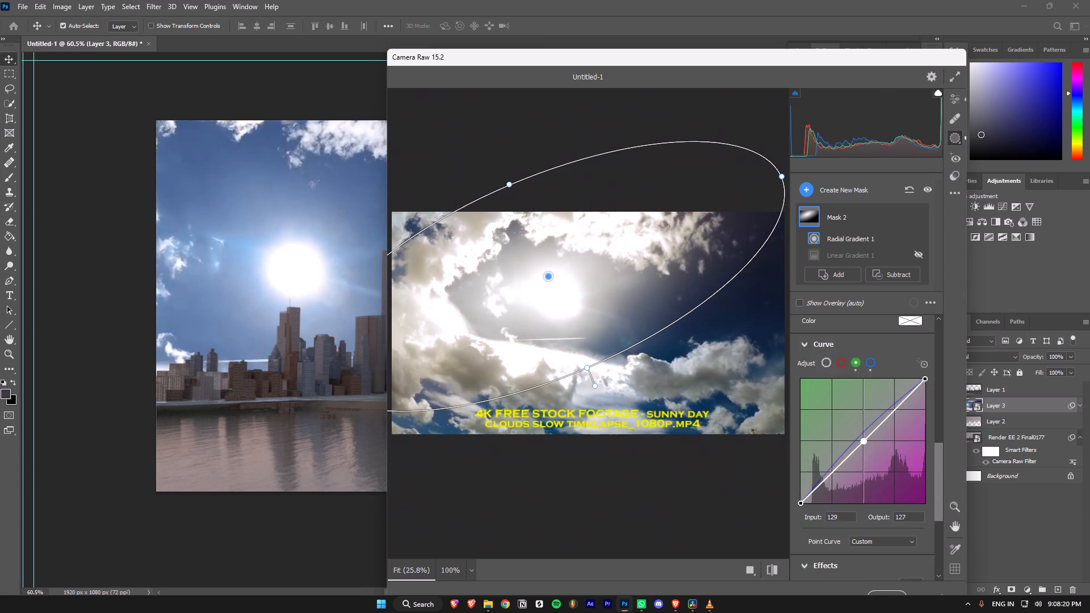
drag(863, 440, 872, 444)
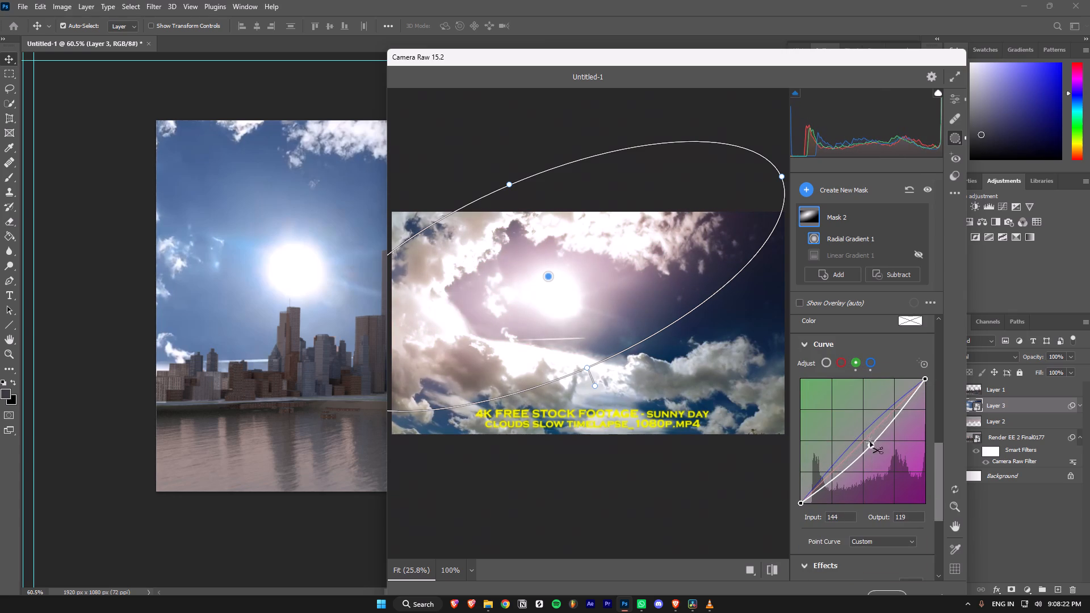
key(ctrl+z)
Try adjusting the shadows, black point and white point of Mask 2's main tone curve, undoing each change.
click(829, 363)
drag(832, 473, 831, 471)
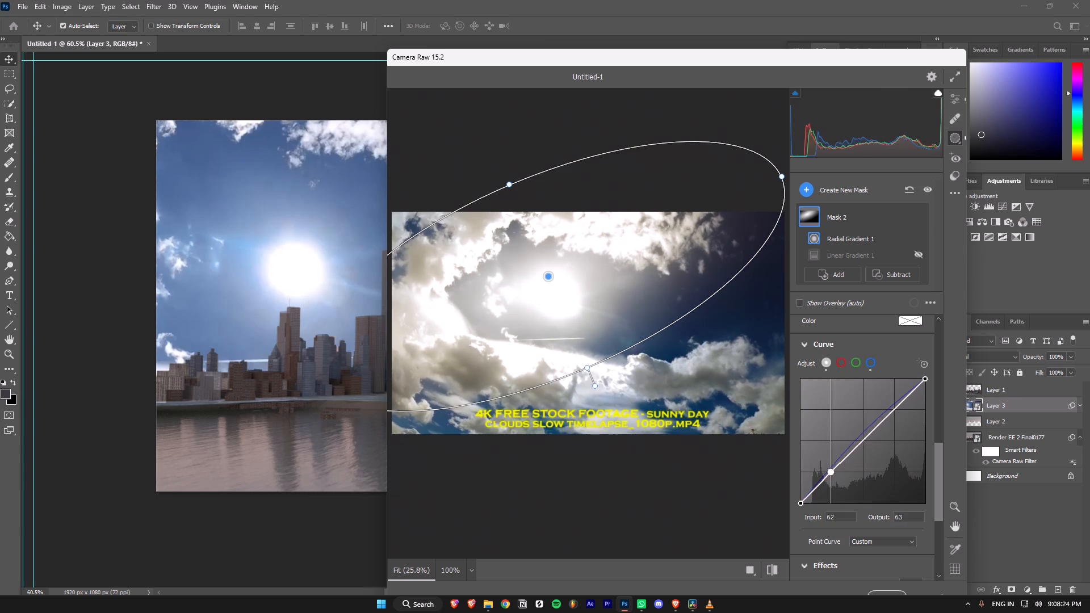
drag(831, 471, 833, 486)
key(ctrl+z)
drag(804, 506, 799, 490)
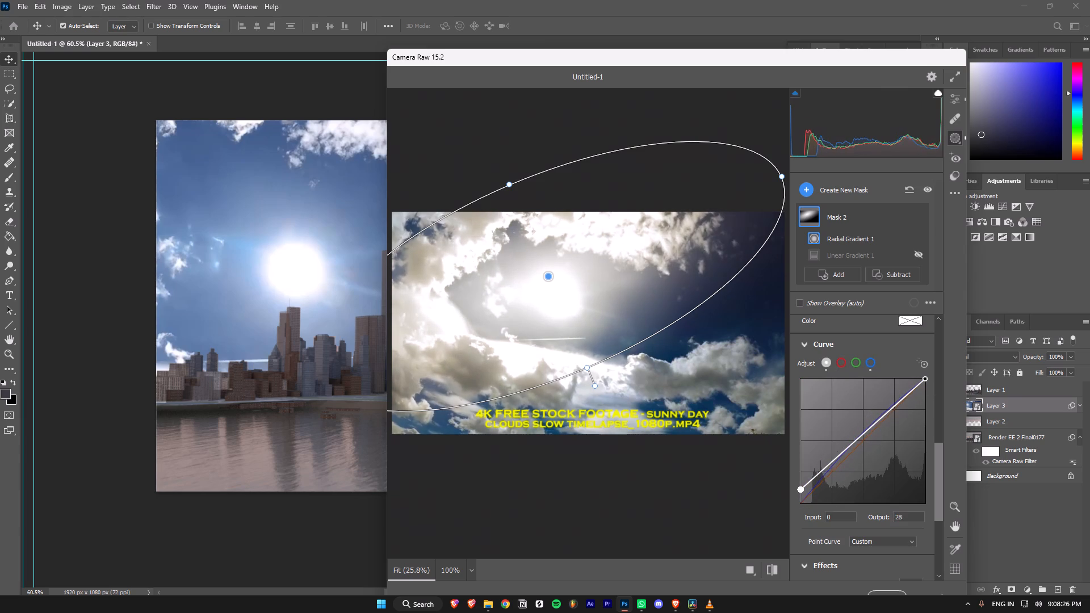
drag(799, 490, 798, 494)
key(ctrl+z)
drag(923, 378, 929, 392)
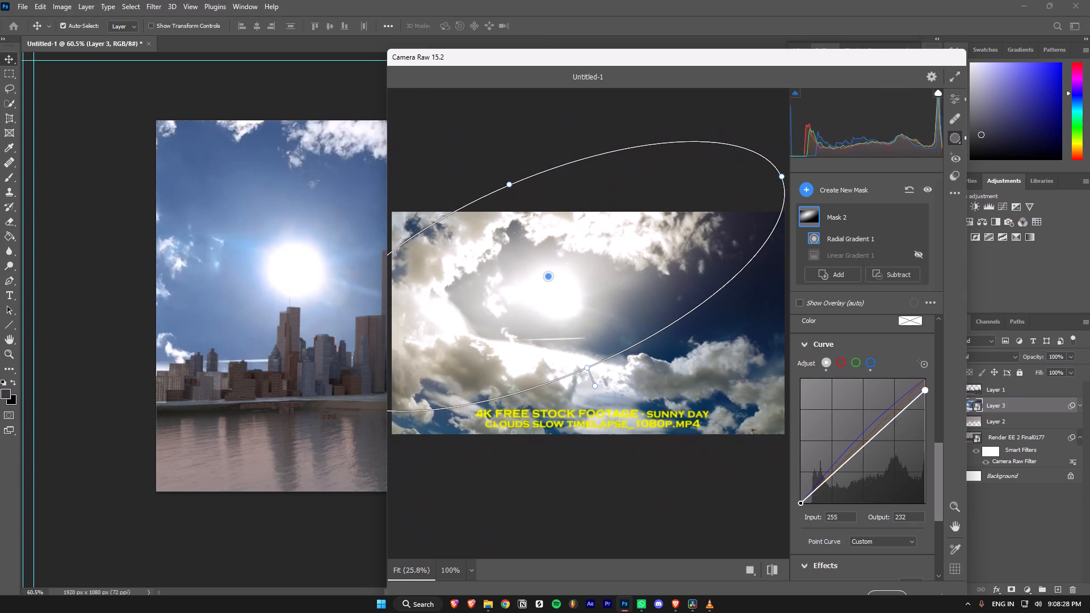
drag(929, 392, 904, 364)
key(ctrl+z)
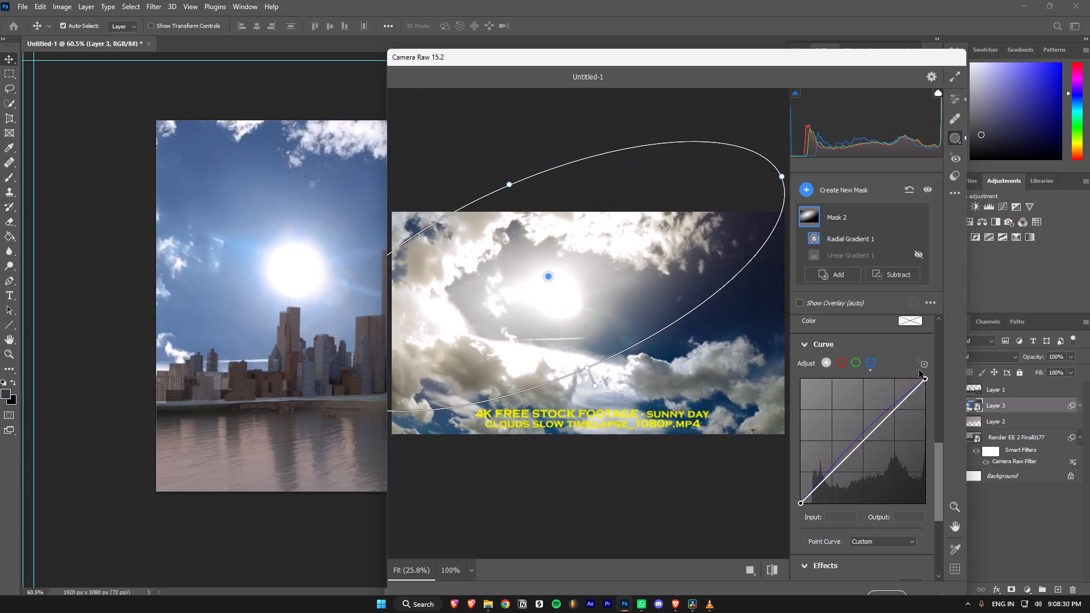
Pull the main curve's white point in to input 223, output 255, and apply the Camera Raw filter to Layer 3.
drag(925, 380, 907, 372)
scroll(836, 373, down, 2)
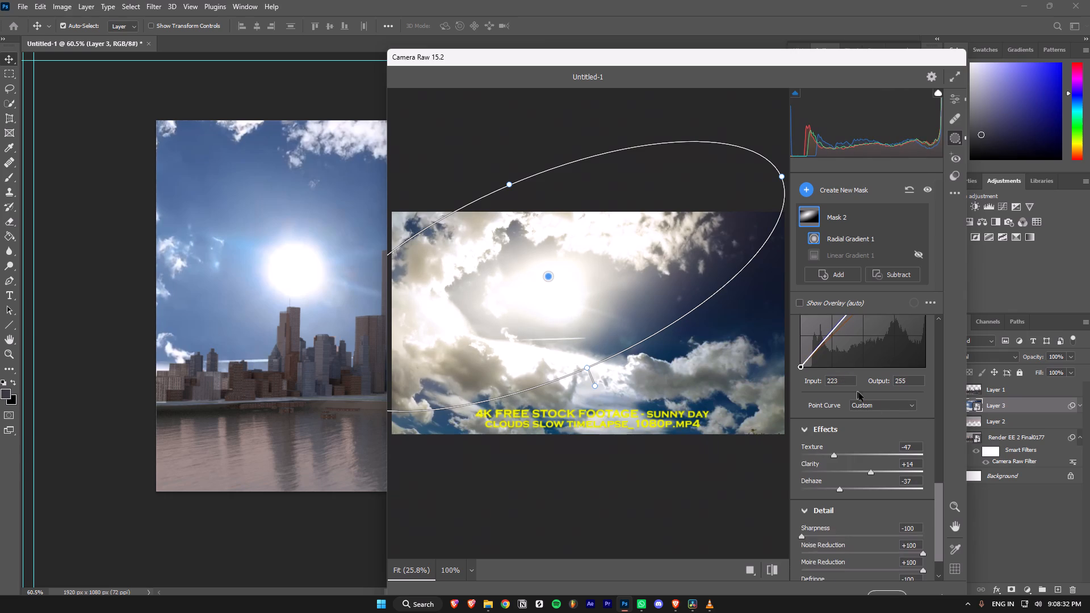
scroll(902, 517, down, 3)
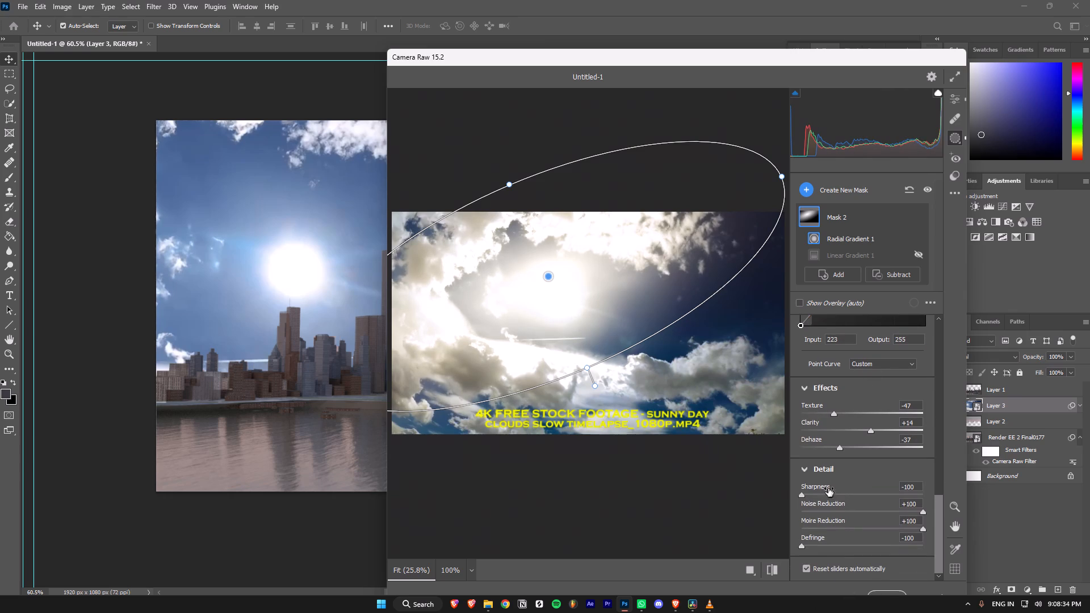
drag(810, 494, 754, 494)
click(878, 594)
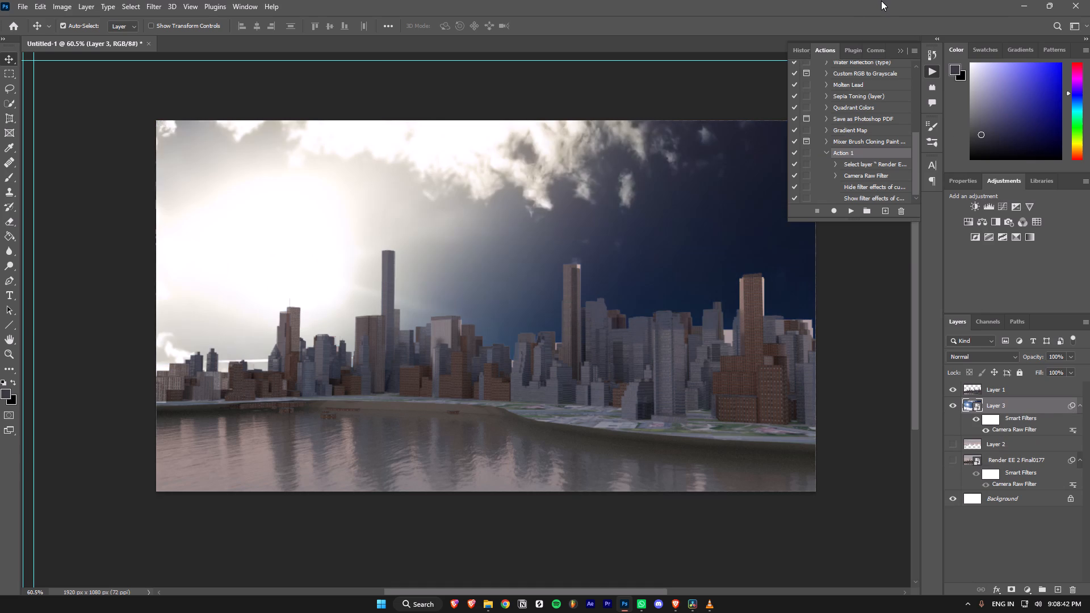
Reposition the graded Layer 3 sky horizontally so it fills the canvas width behind the skyline.
drag(327, 186, 293, 190)
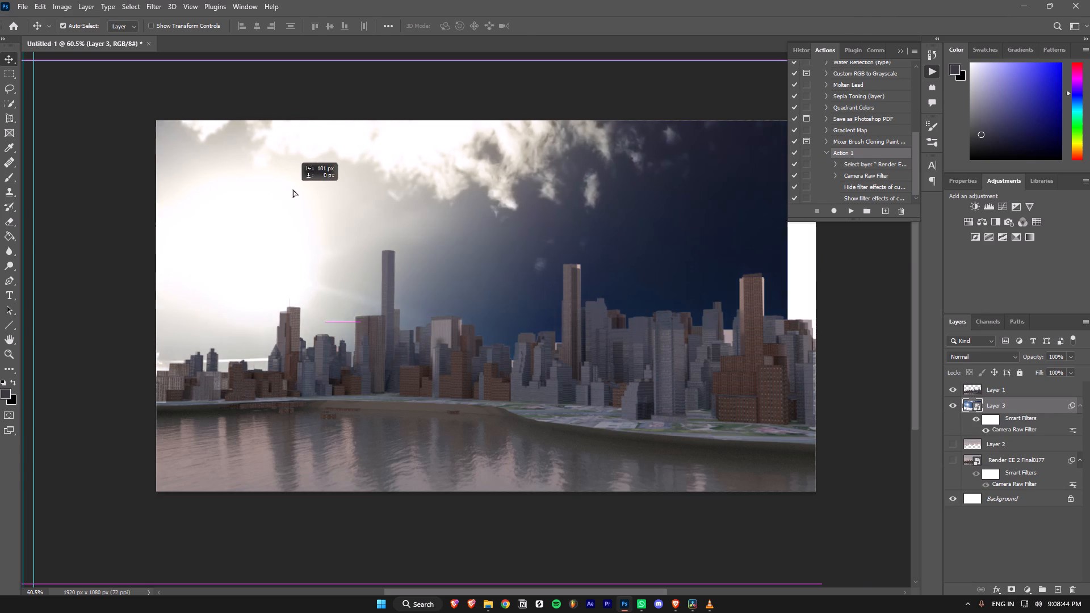
drag(293, 190, 294, 190)
drag(336, 191, 379, 193)
alt+scroll(379, 194, down, 3)
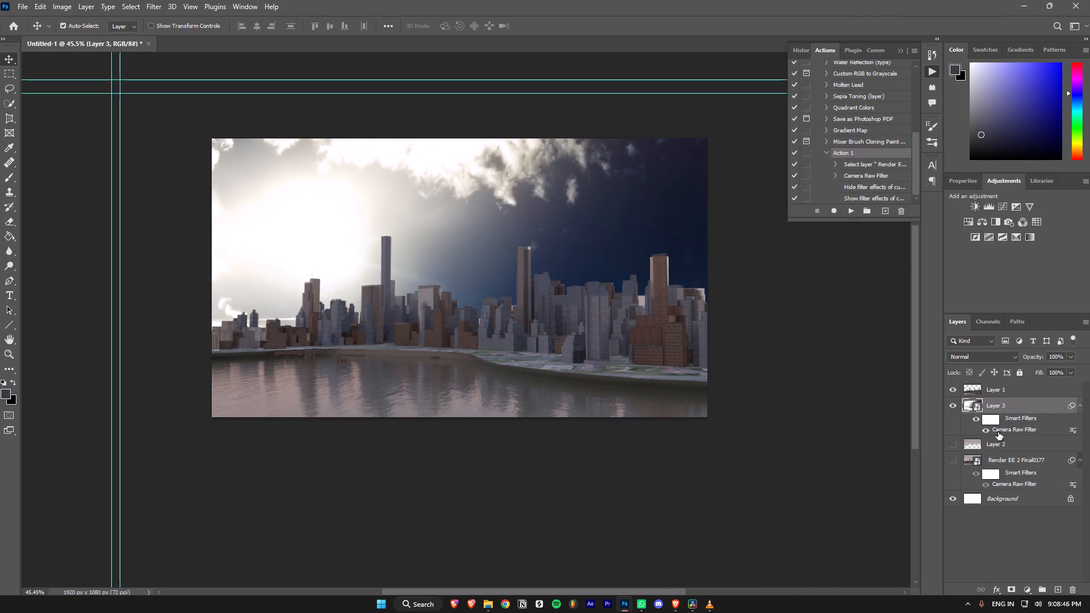
Close the sunny clouds video and open 153976-817104245.mp4 from the Downloads folder in VLC.
key(alt+Tab)
click(1080, 0)
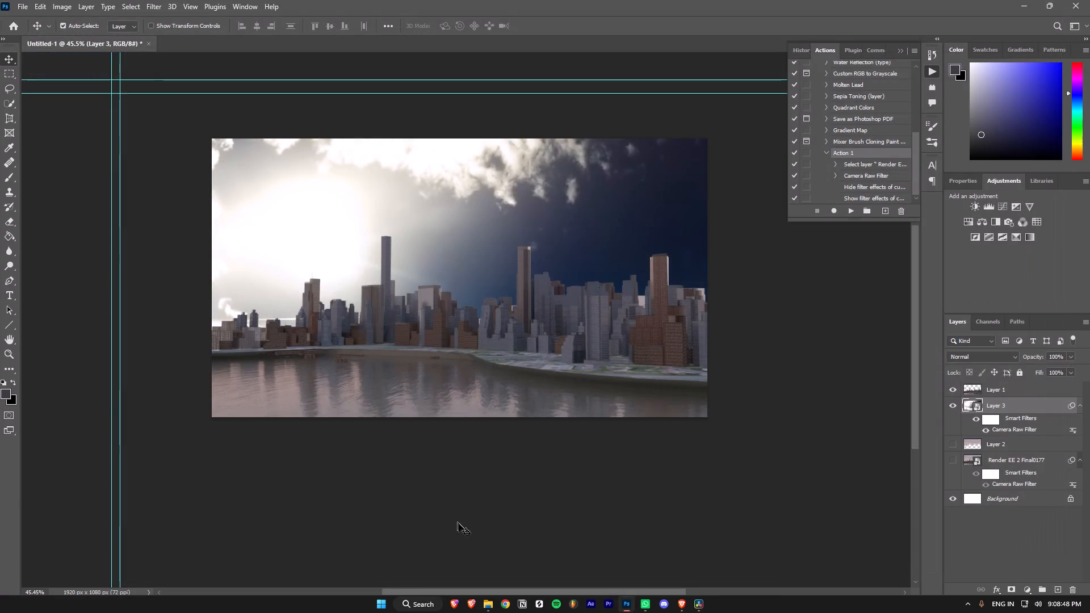
click(500, 608)
click(491, 553)
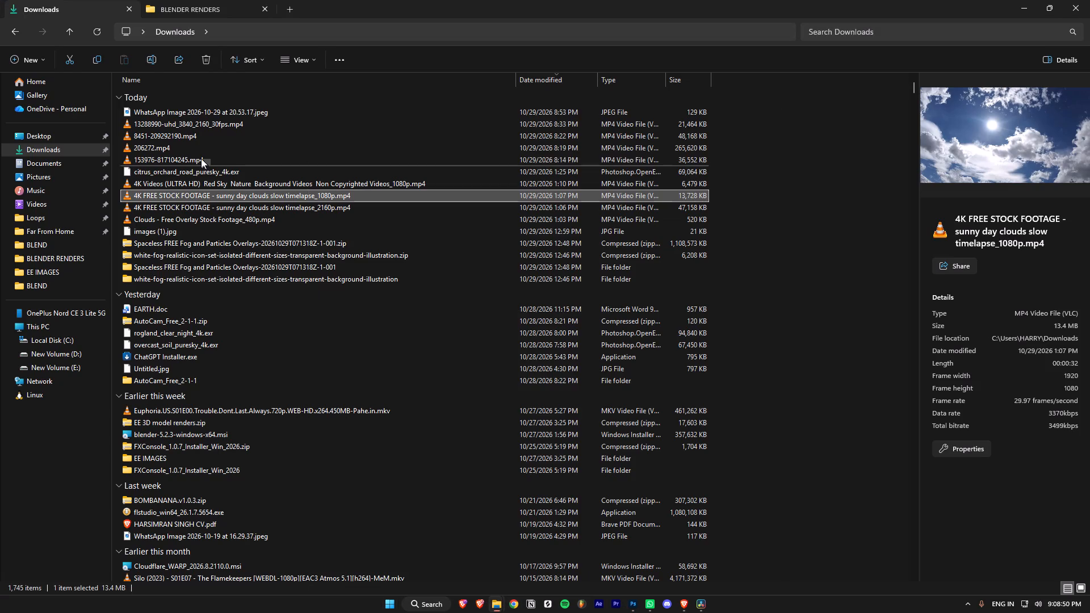
double_click(190, 156)
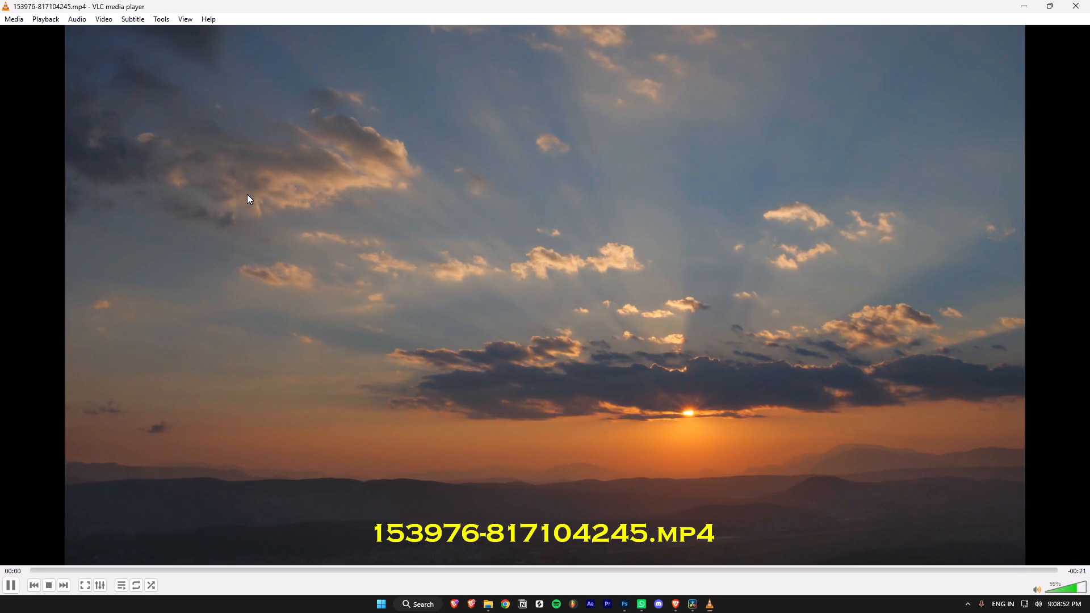
Snip the sunset video frame and paste it into the skyline document in Photoshop.
key(Print)
drag(71, 22, 1089, 538)
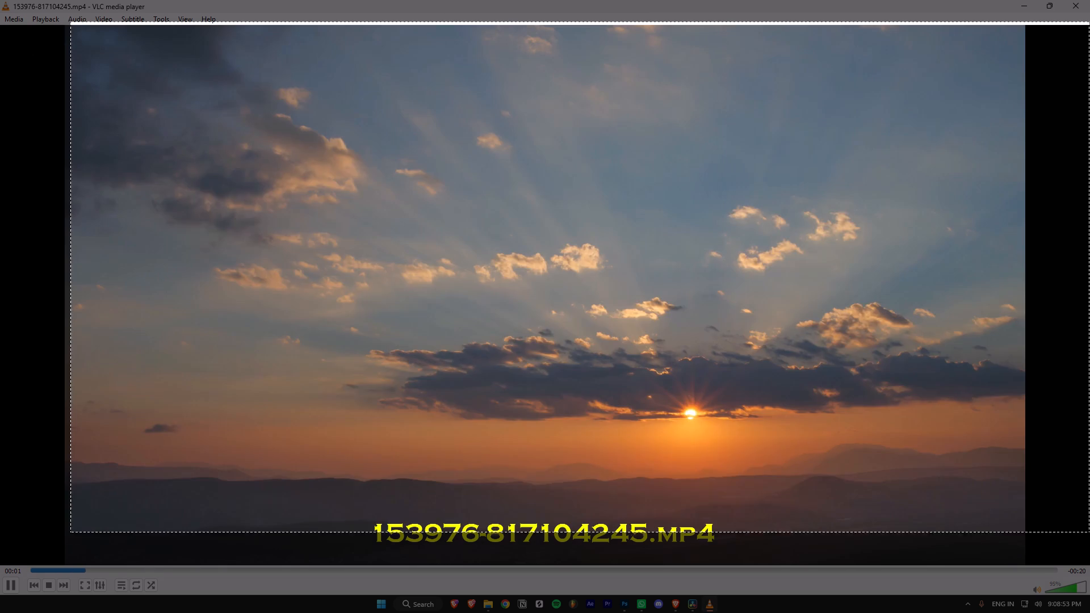
drag(1089, 538, 1026, 552)
key(alt+Tab)
key(alt+Tab)
key(alt+Tab)
key(ctrl+v)
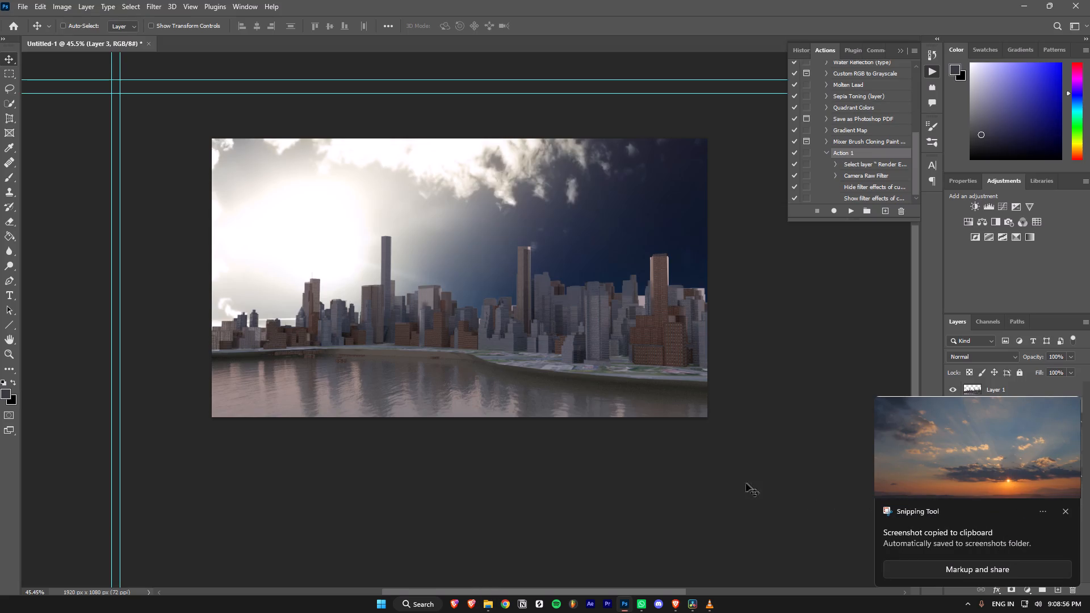
Move the pasted sunset behind the skyline and scale it up to about 129% to cover the sky.
drag(437, 238, 414, 195)
key(ctrl+super+t)
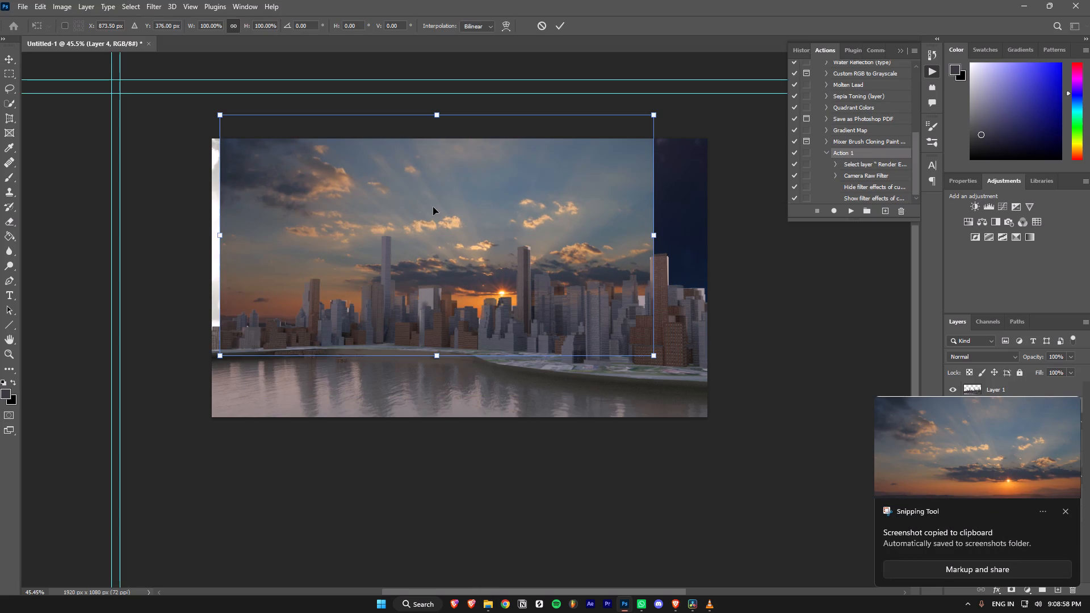
drag(659, 236, 786, 243)
drag(622, 228, 567, 211)
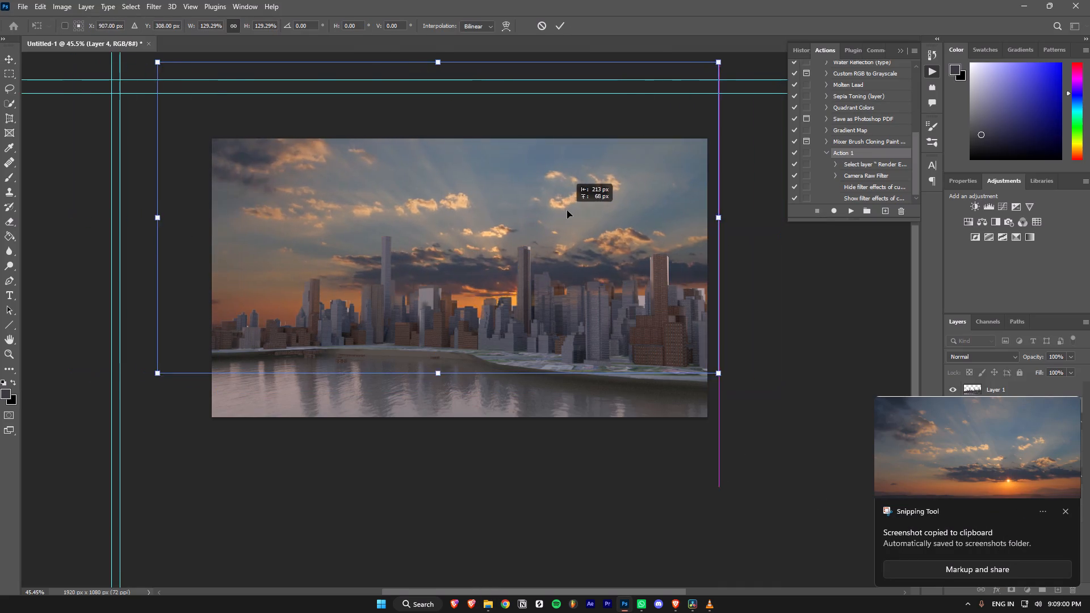
drag(567, 211, 552, 213)
Flip the sunset layer horizontally, enlarge it to about 147% and centre it horizontally on the canvas.
right_click(543, 215)
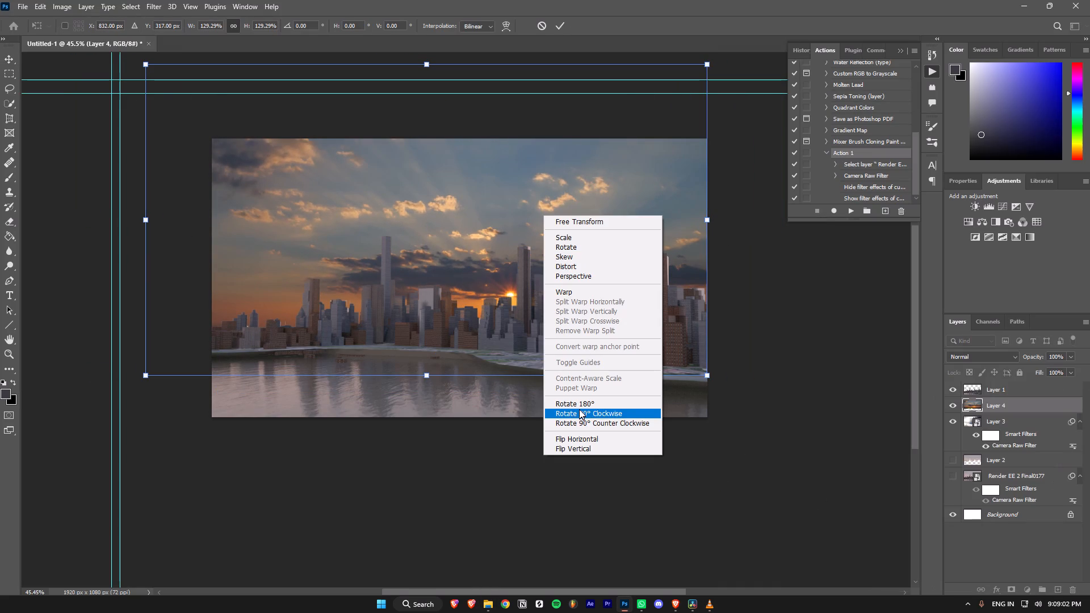
click(572, 440)
click(396, 255)
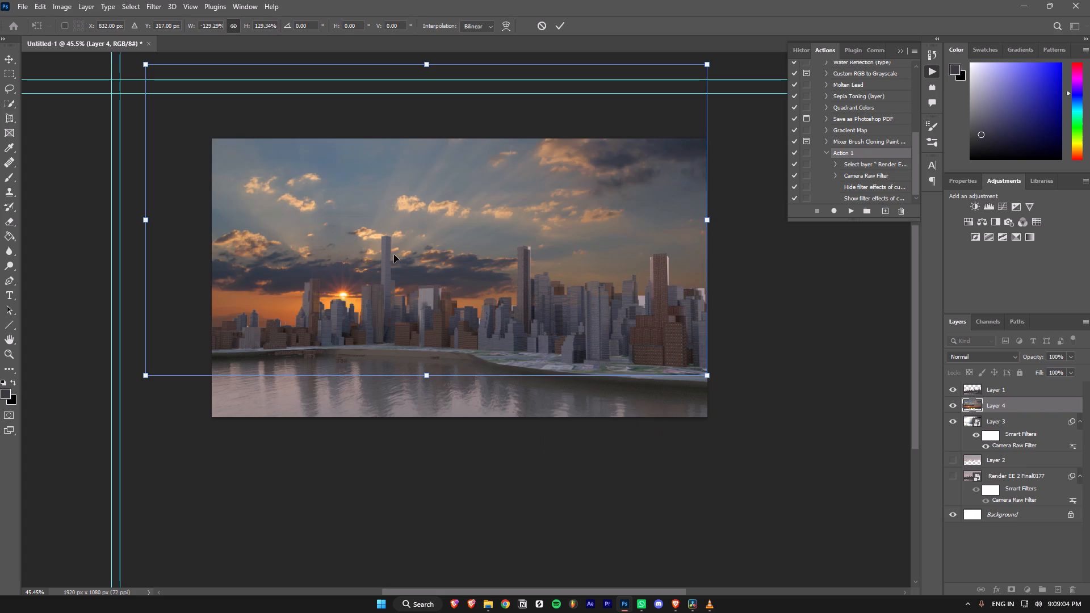
drag(703, 220, 781, 210)
drag(438, 213, 433, 209)
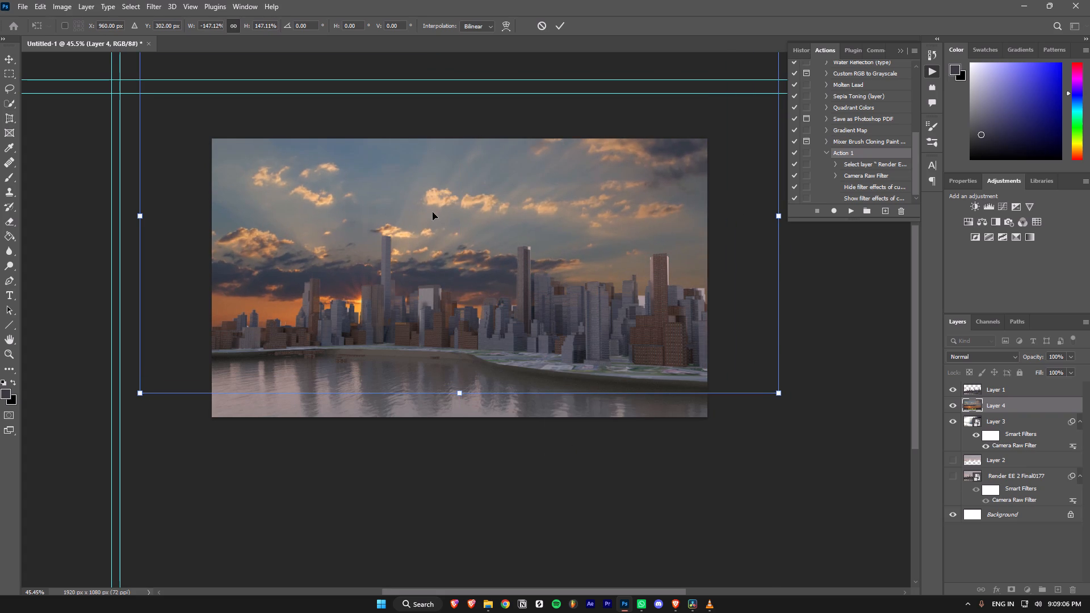
Flip the sunset layer vertically, move it down to bring the sun into view, and rotate it to about 161°.
right_drag(457, 226, 448, 232)
click(498, 458)
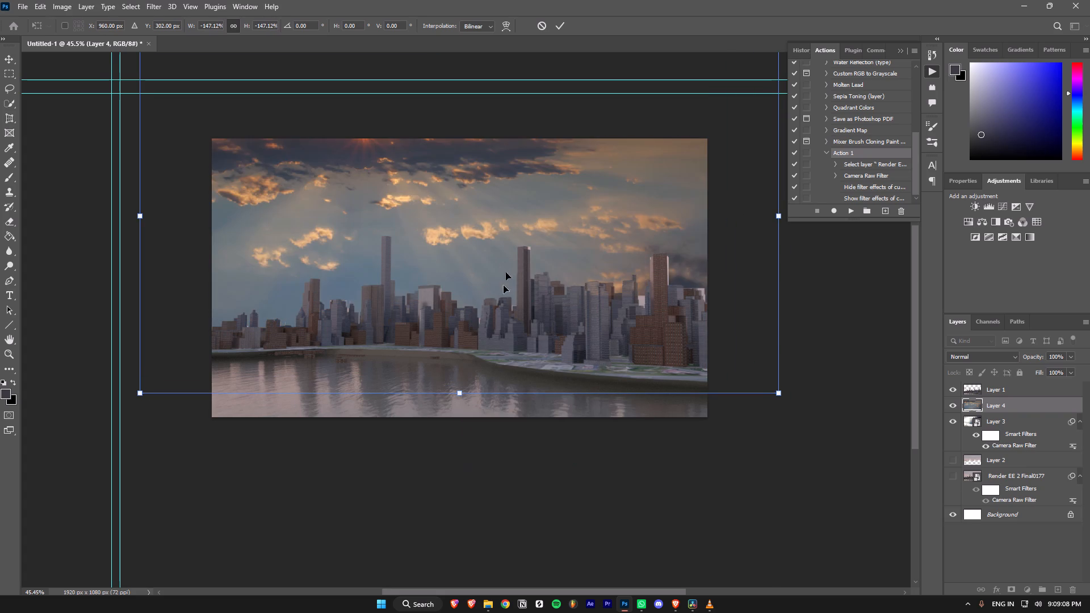
drag(506, 266, 479, 305)
drag(437, 454, 437, 454)
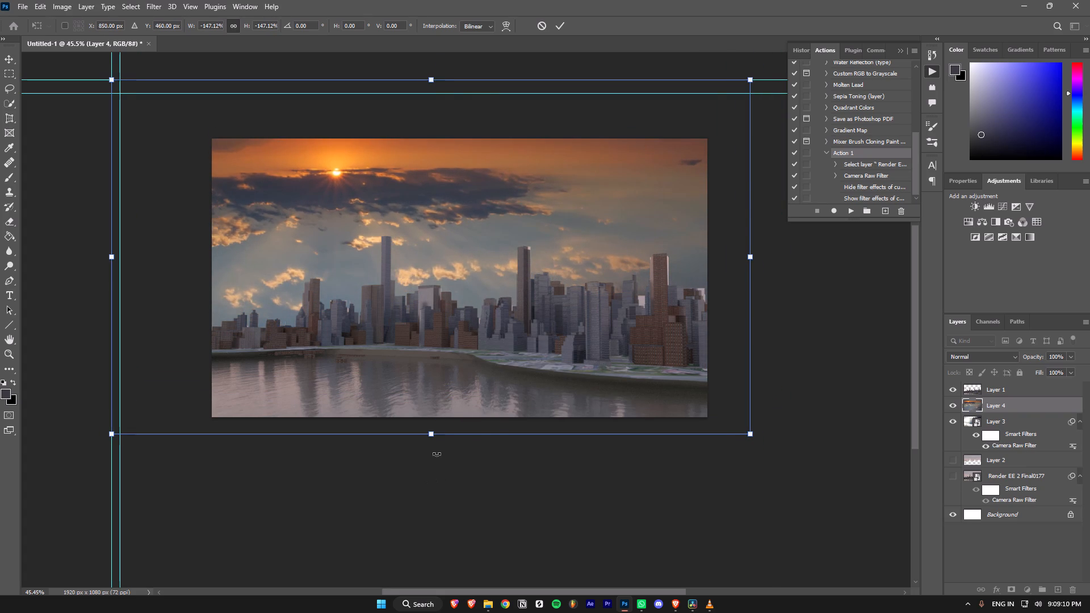
drag(437, 454, 493, 420)
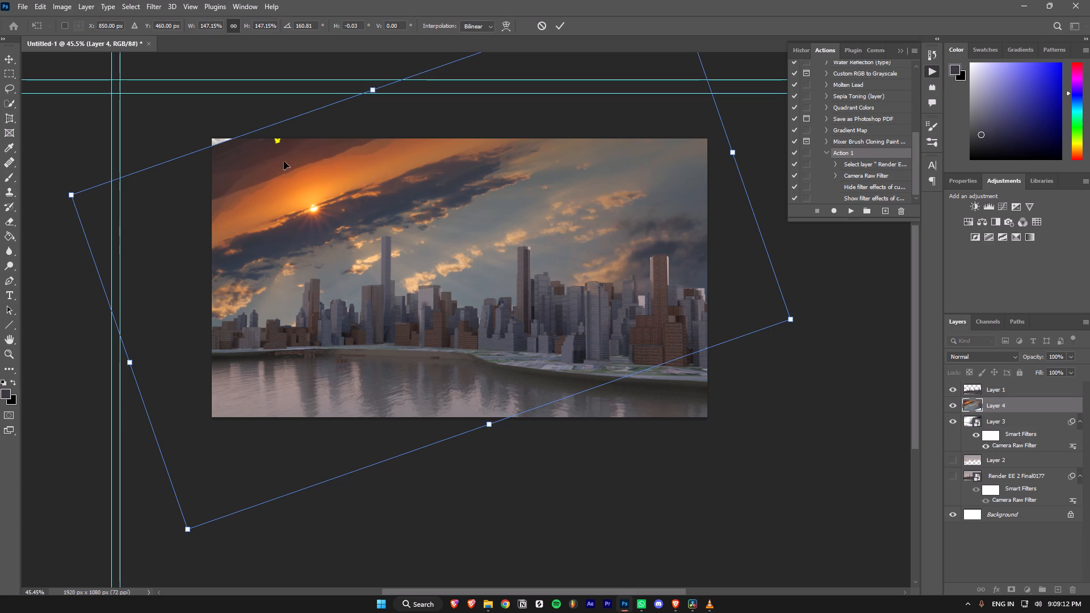
Enlarge the rotated sunset layer to about 197% and reposition it so the sun sits at the canvas's upper-left corner.
drag(375, 91, 339, 158)
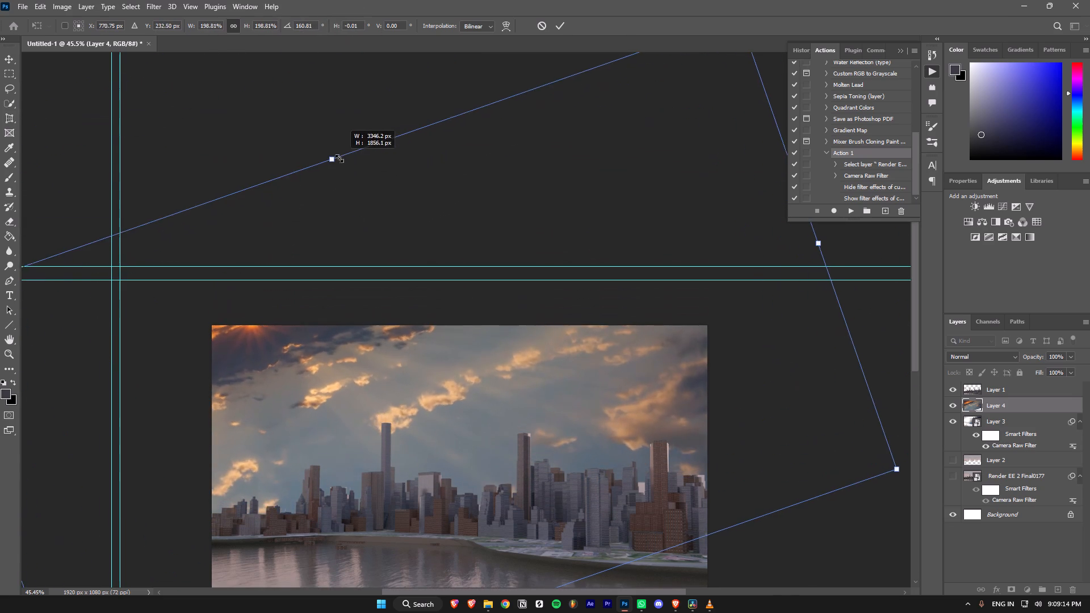
drag(339, 158, 336, 165)
drag(383, 376, 342, 381)
scroll(468, 426, down, 8)
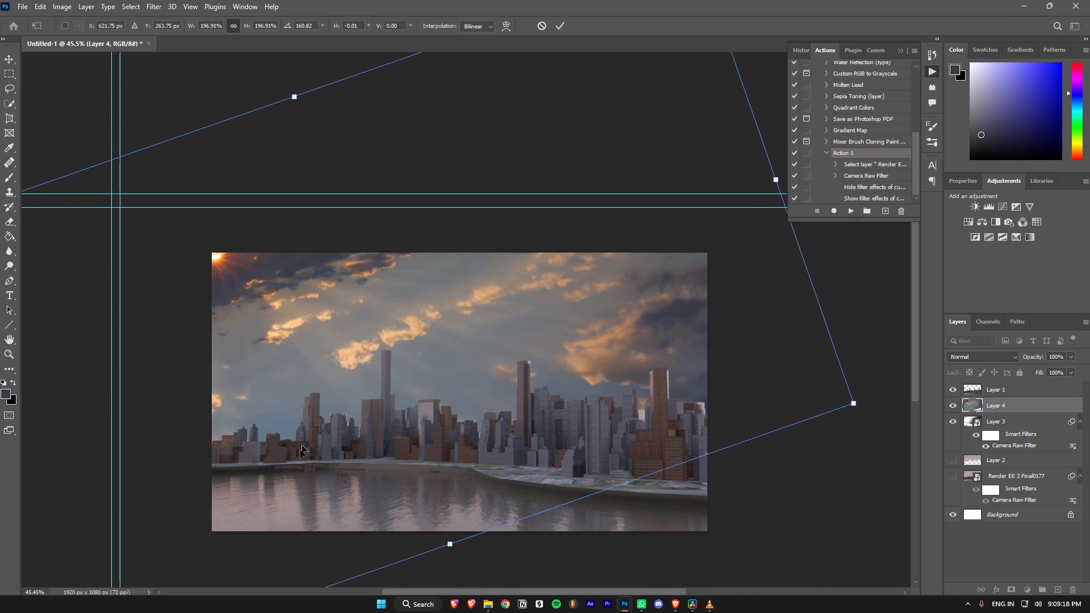
alt+scroll(295, 448, up, 4)
scroll(385, 415, down, 6)
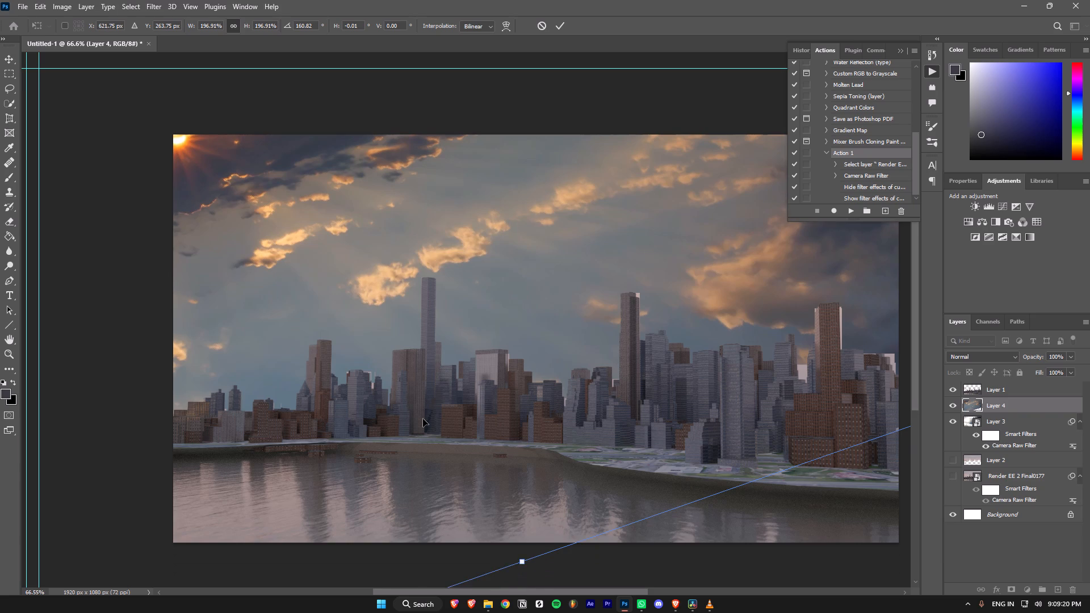
alt+scroll(423, 419, down, 2)
drag(608, 399, 591, 390)
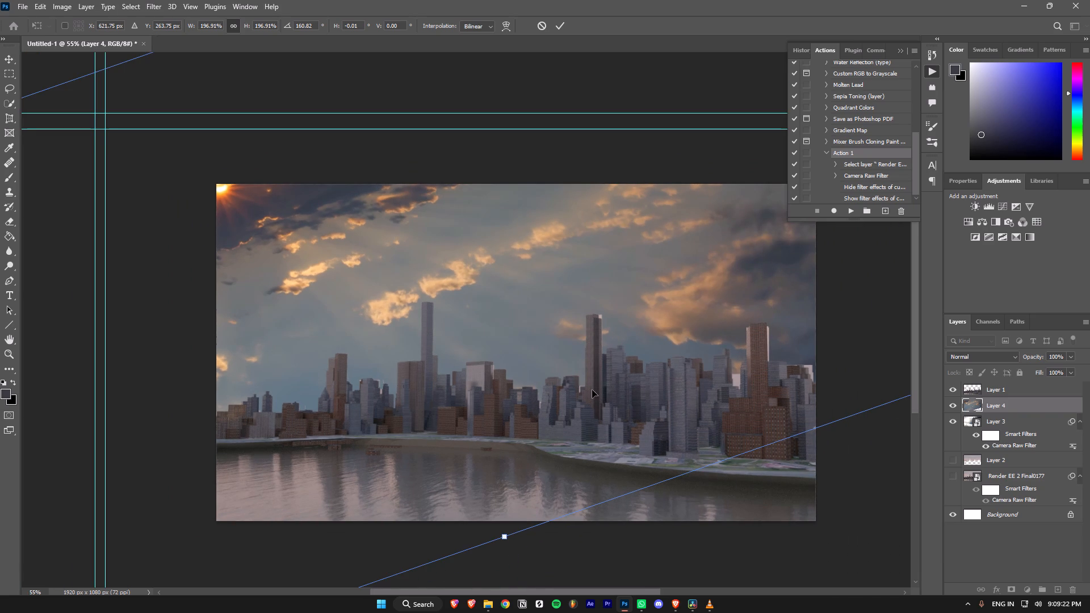
drag(348, 343, 356, 387)
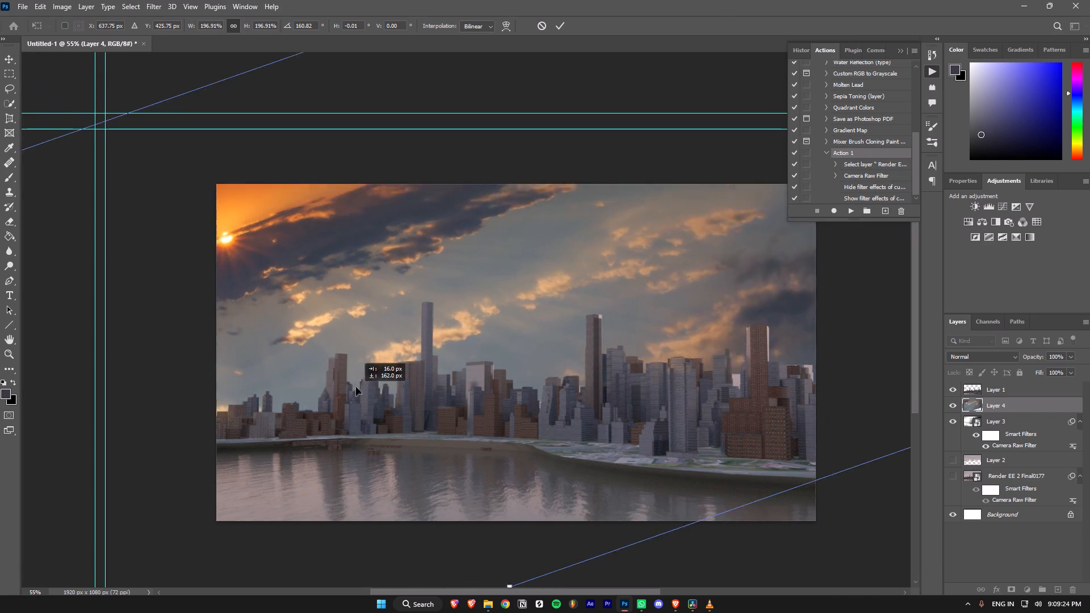
drag(356, 387, 343, 378)
alt+scroll(675, 437, down, 5)
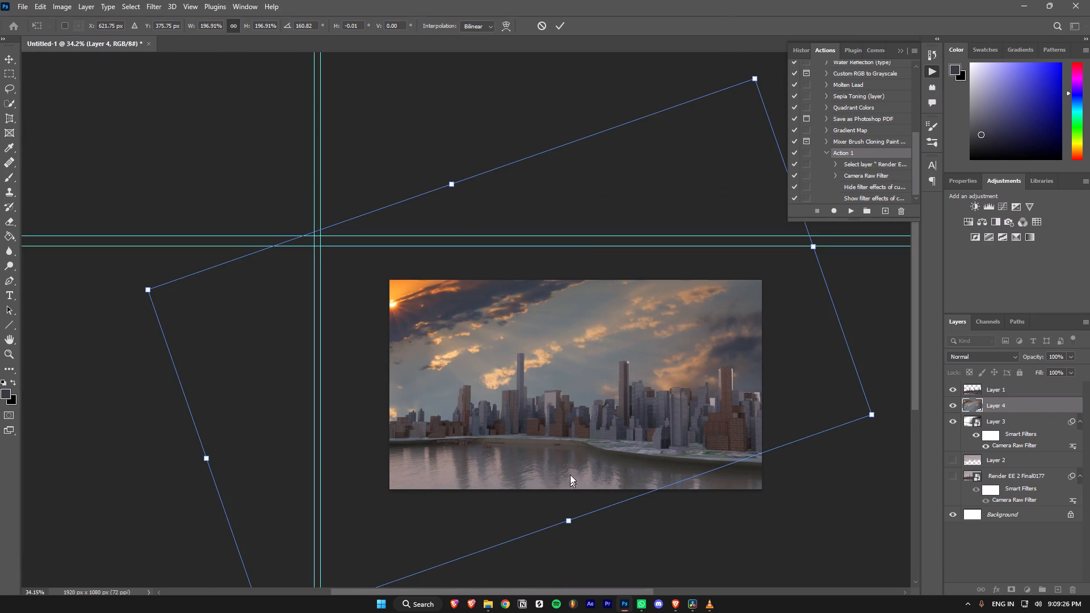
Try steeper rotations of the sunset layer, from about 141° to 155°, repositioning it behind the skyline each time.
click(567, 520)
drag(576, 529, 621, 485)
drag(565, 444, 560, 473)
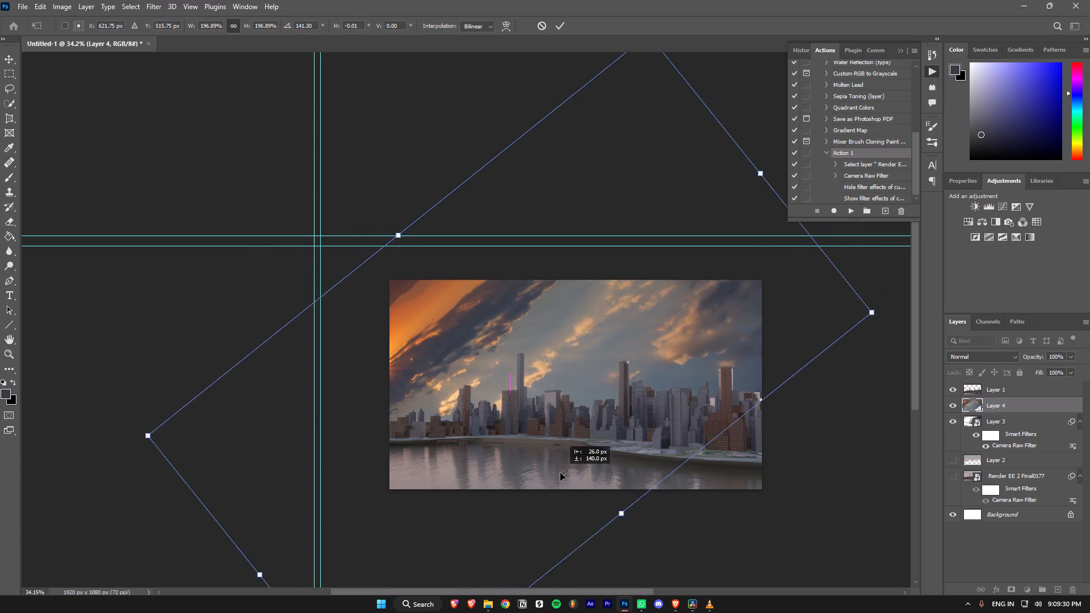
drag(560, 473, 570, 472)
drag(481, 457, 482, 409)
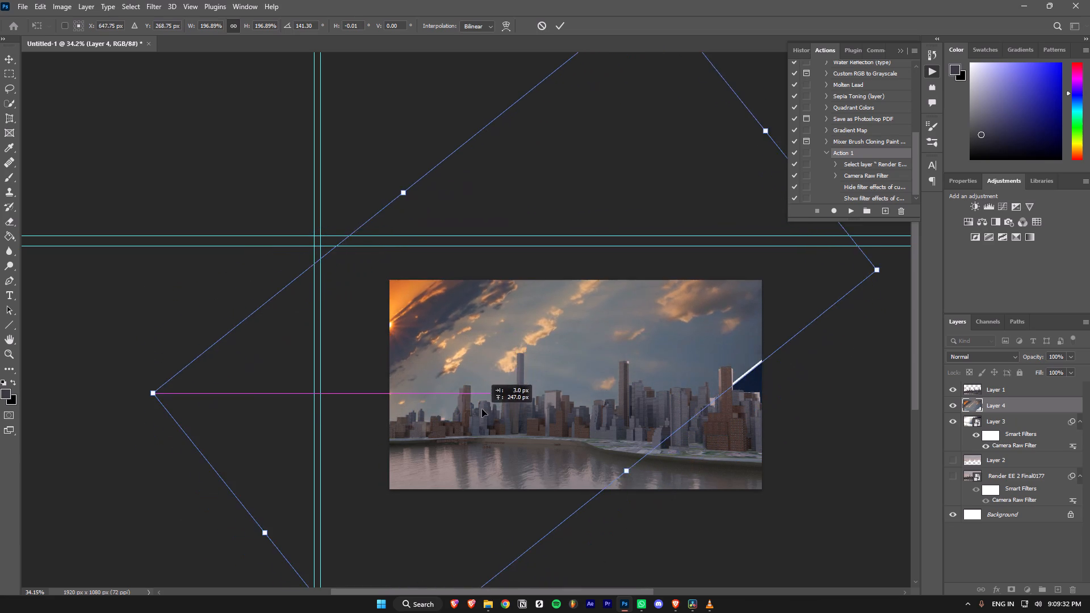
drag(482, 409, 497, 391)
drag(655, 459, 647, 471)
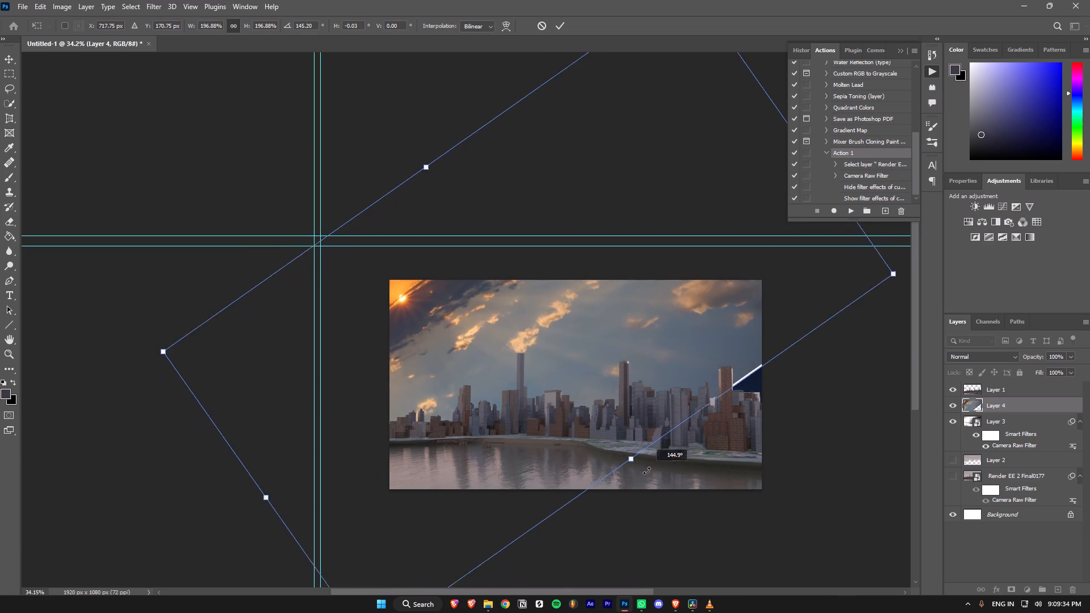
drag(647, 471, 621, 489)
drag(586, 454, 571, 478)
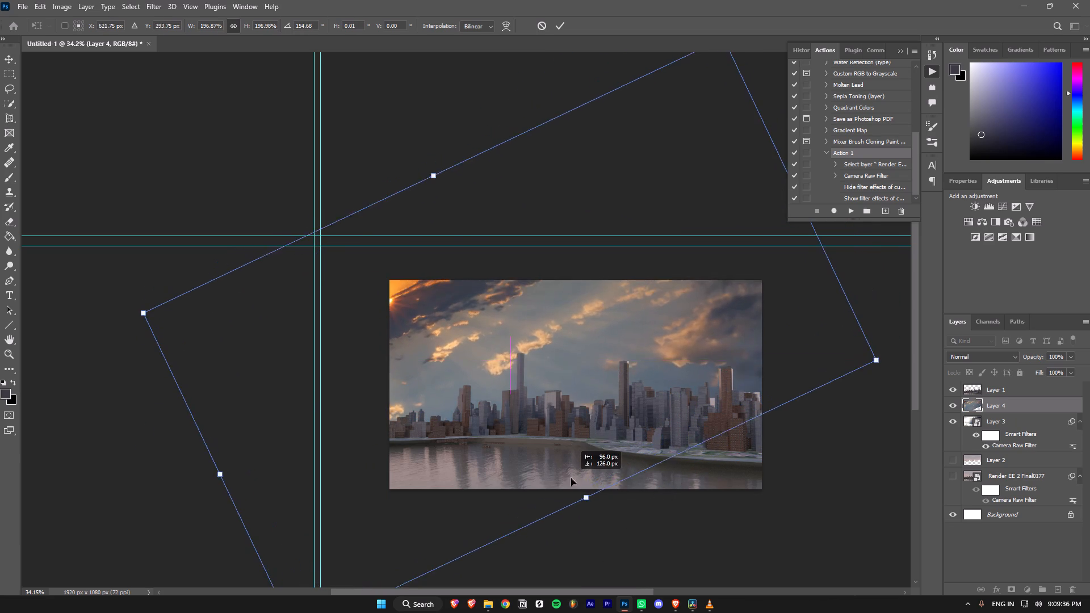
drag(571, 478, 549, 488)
Rotate the sunset layer nearly level at about 178.5°, shift it so the dark cloud fills the upper-left sky, and apply the transform.
drag(610, 543, 563, 553)
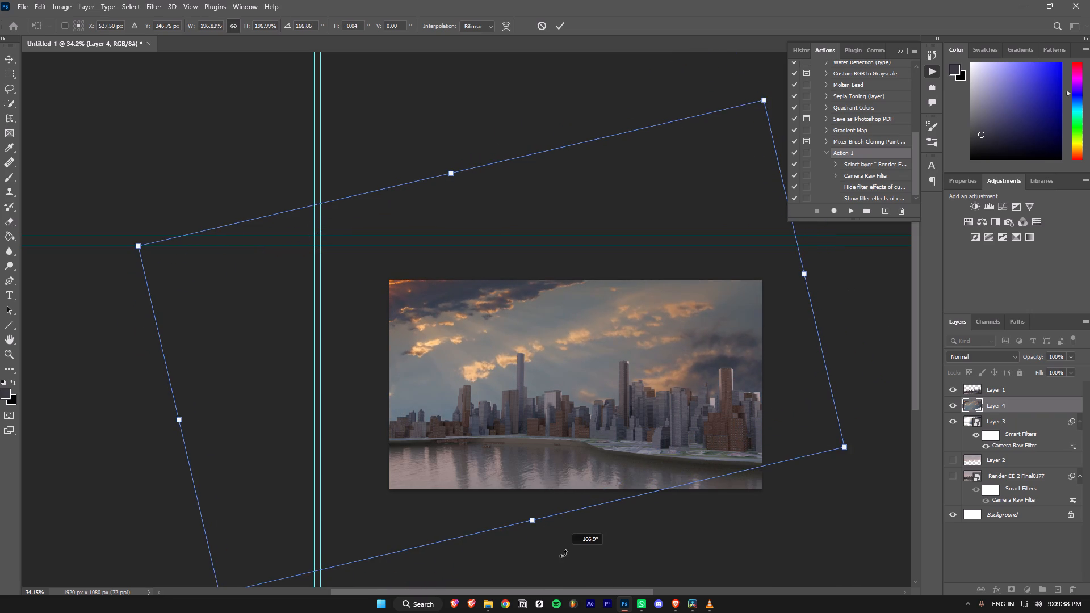
drag(563, 553, 480, 574)
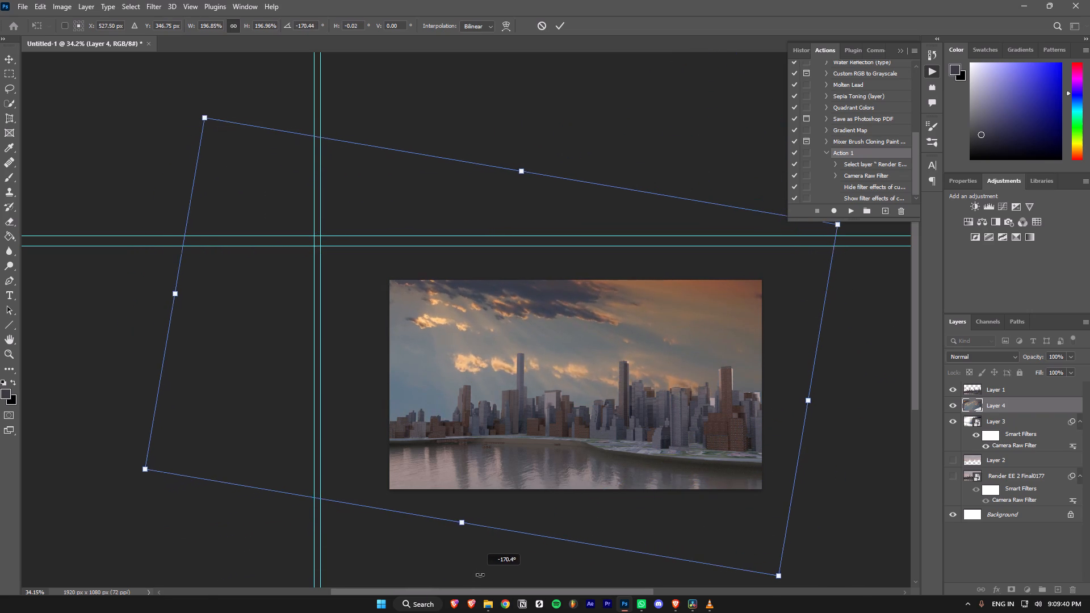
drag(480, 574, 495, 576)
drag(514, 475, 486, 494)
drag(437, 573, 460, 577)
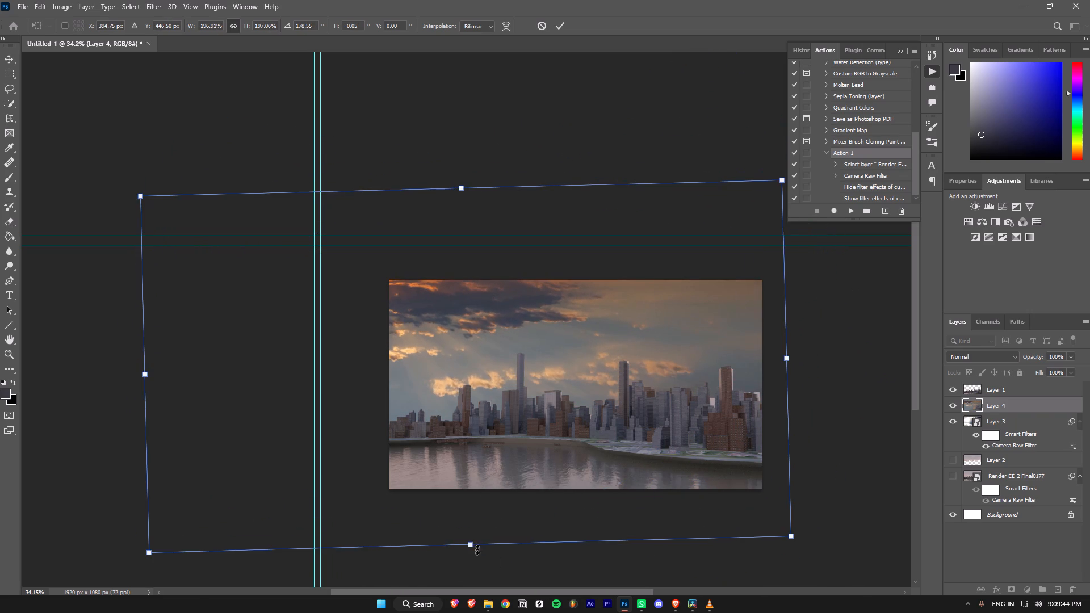
click(492, 496)
drag(491, 496, 462, 501)
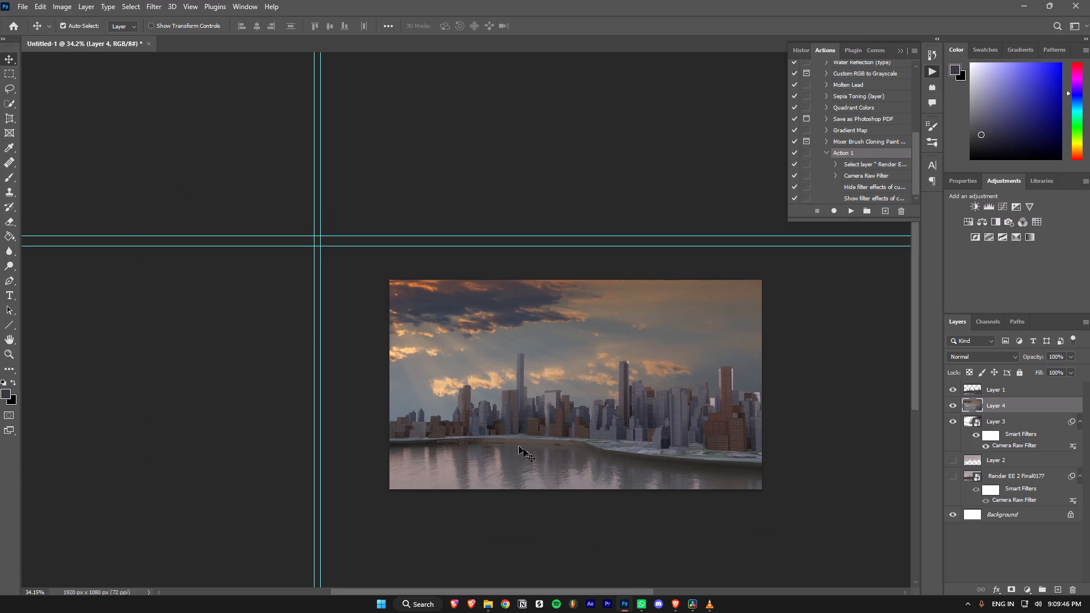
Convert the sunset layer, Layer 4, for smart filters.
alt+scroll(580, 493, up, 4)
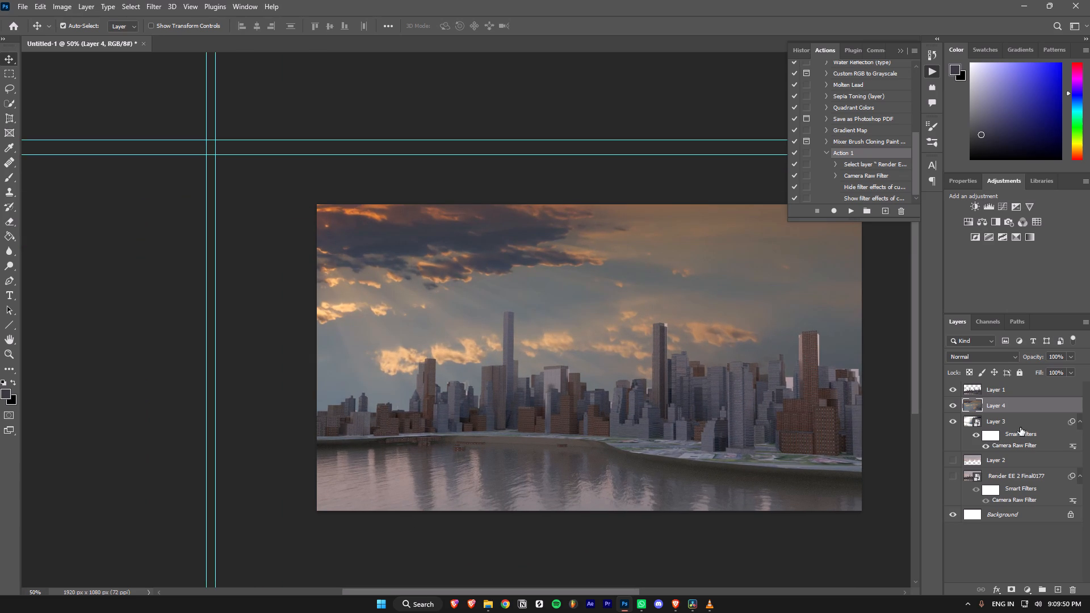
right_click(1018, 406)
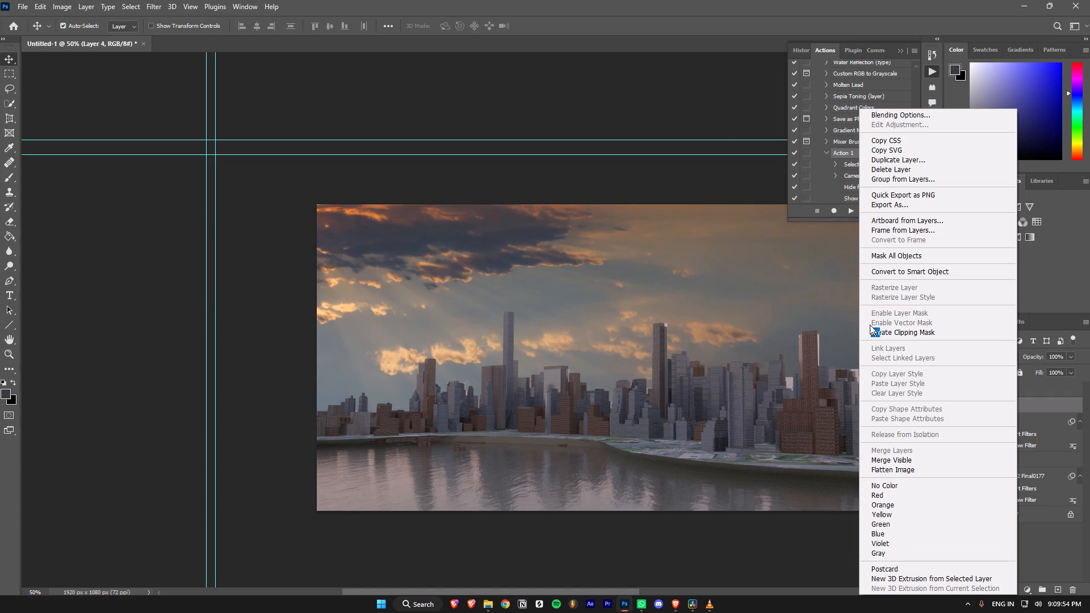
click(214, 11)
click(166, 1)
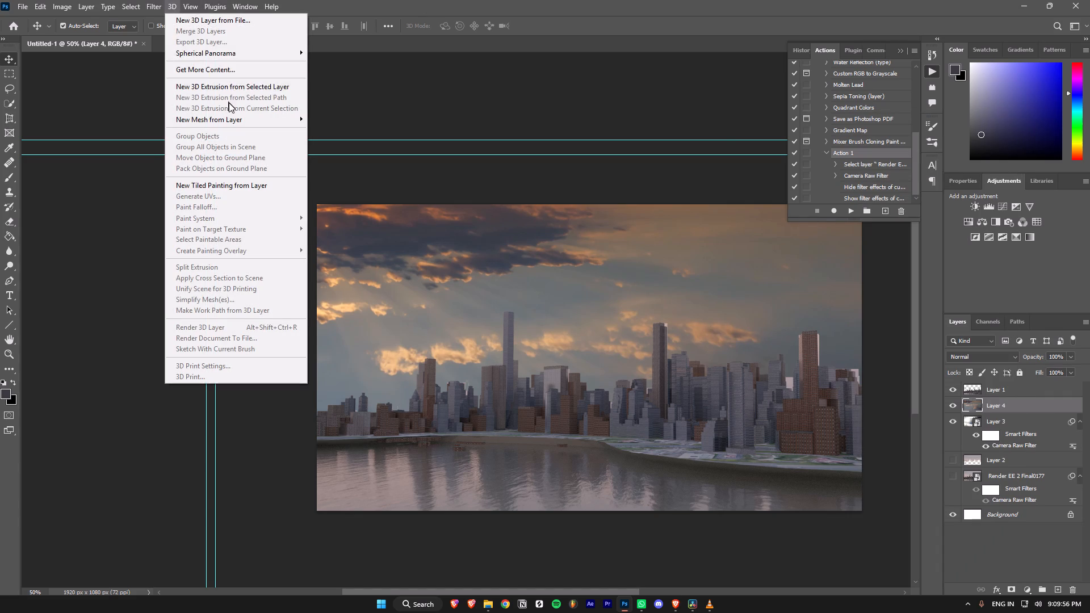
click(180, 3)
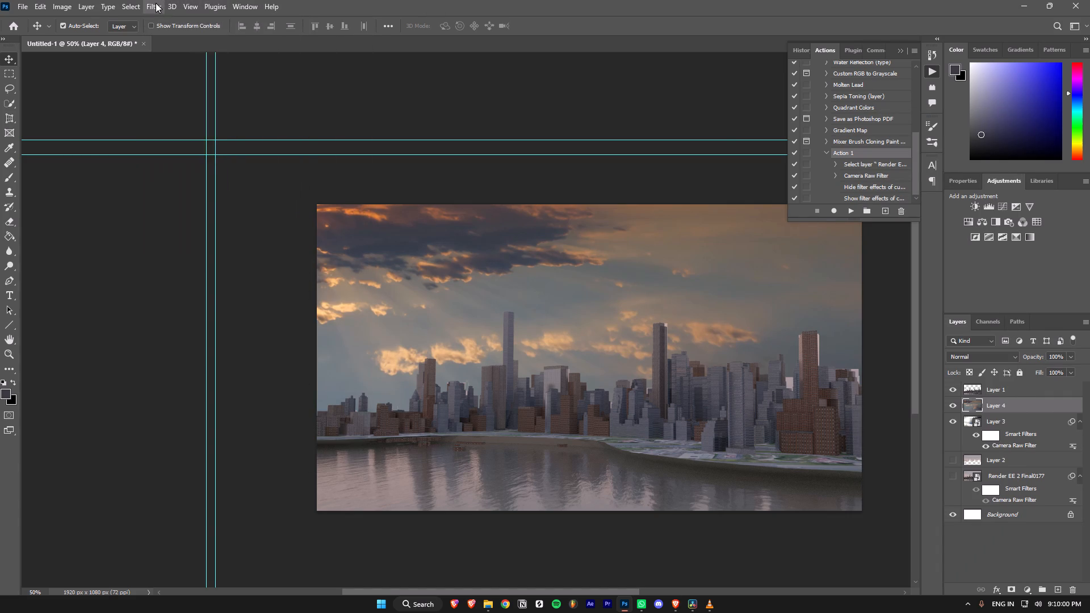
click(160, 2)
click(166, 39)
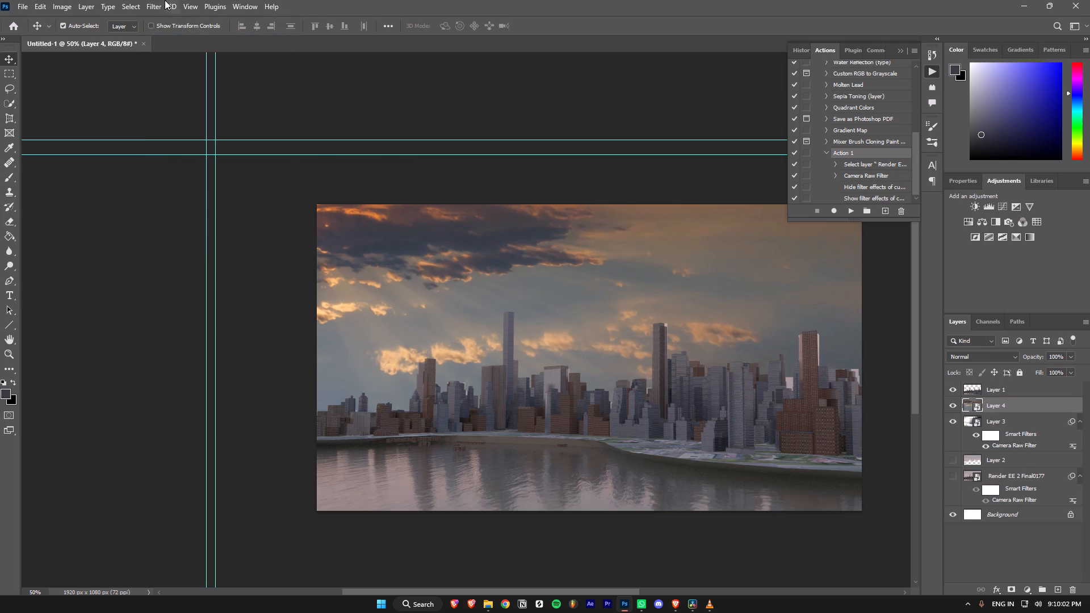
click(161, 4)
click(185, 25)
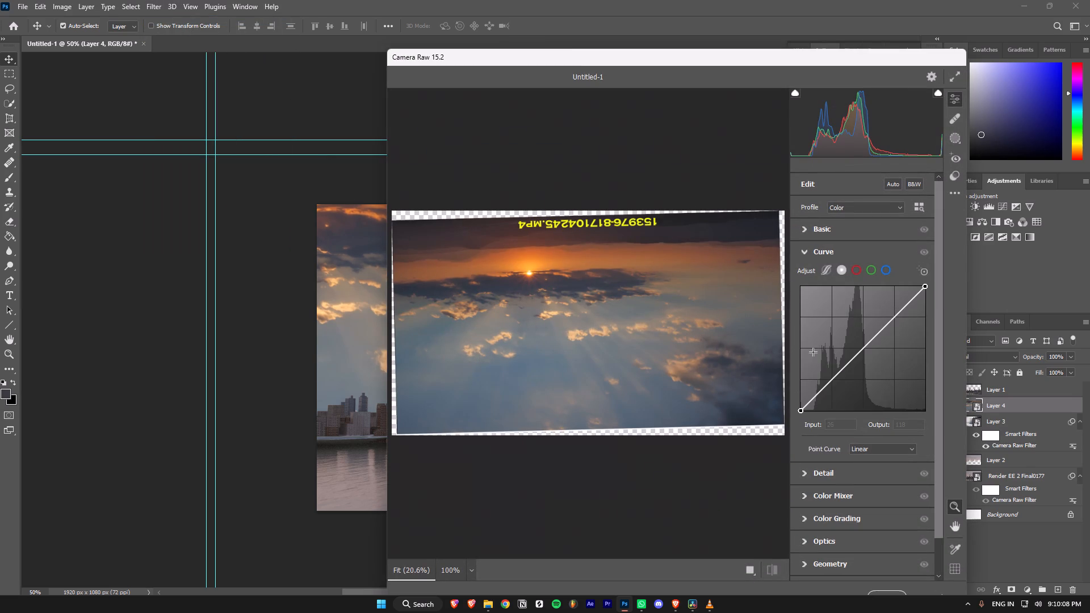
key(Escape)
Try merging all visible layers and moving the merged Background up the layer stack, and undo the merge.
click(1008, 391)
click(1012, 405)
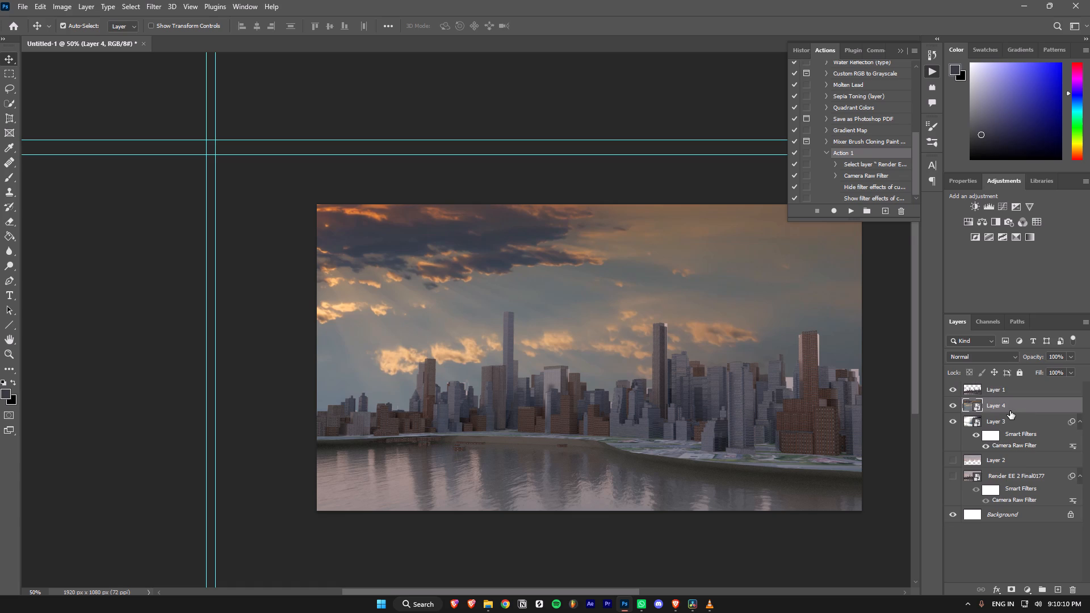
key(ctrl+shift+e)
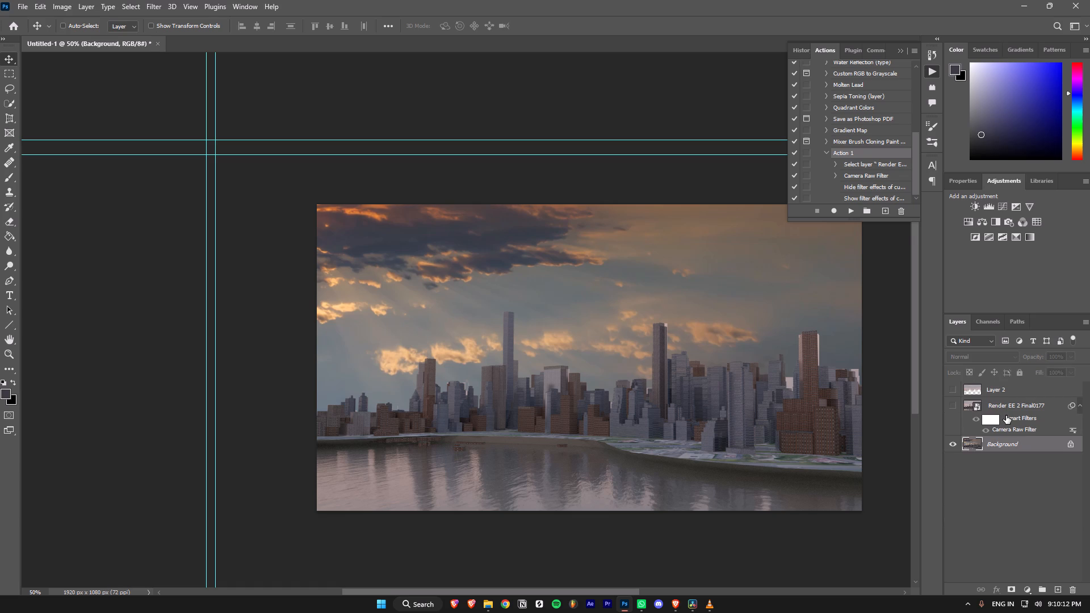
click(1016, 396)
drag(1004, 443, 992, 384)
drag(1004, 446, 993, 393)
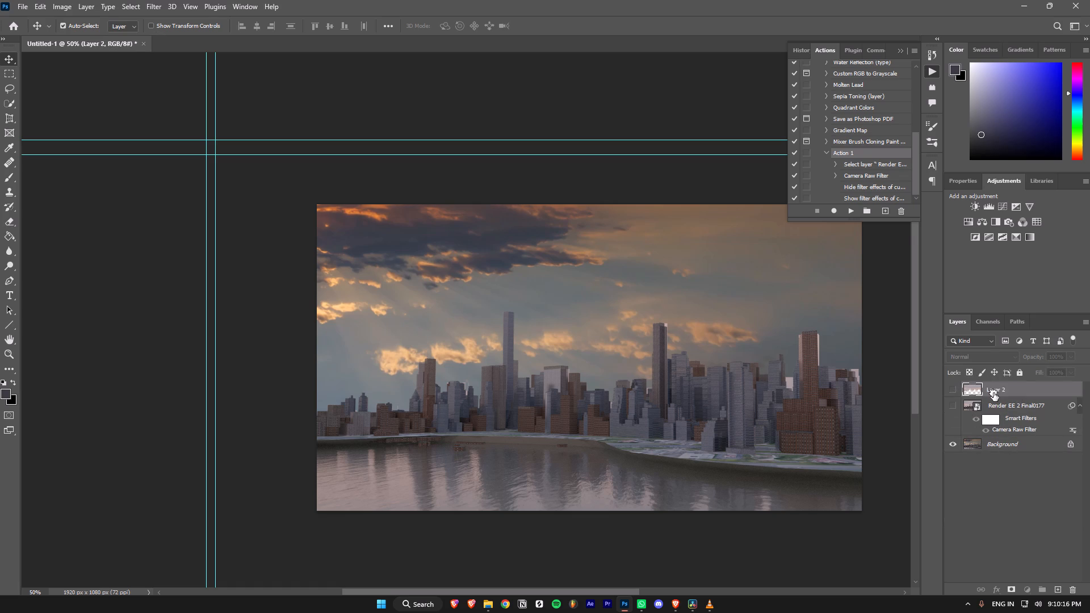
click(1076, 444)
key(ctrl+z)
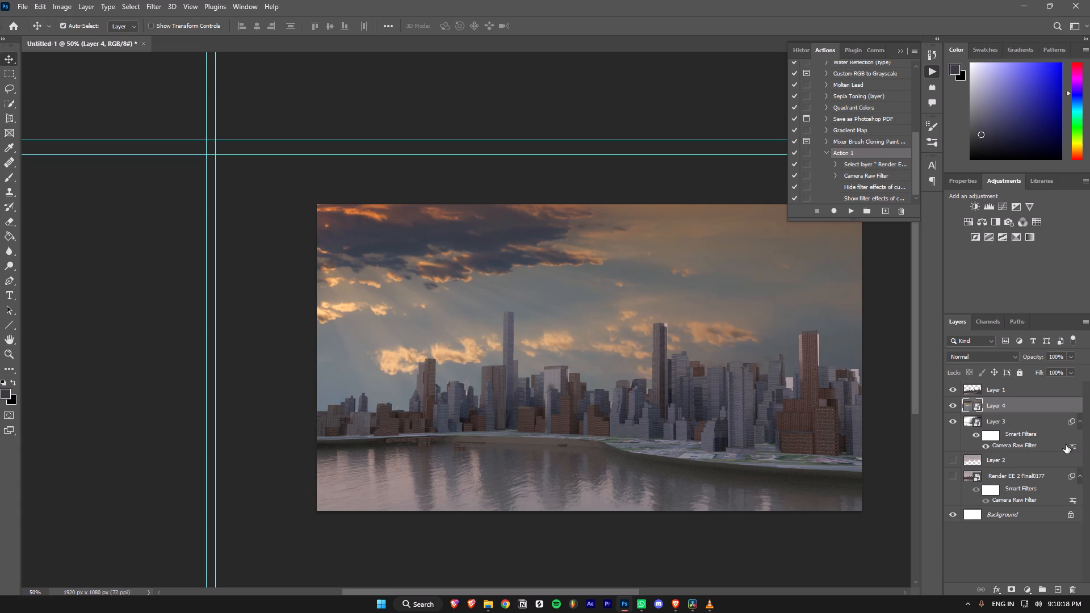
Merge Layer 1, Layer 4, Layer 3, Layer 2 and Render EE 2 Final0177 into one layer, keeping Background separate.
click(1014, 485)
shift+click(1016, 441)
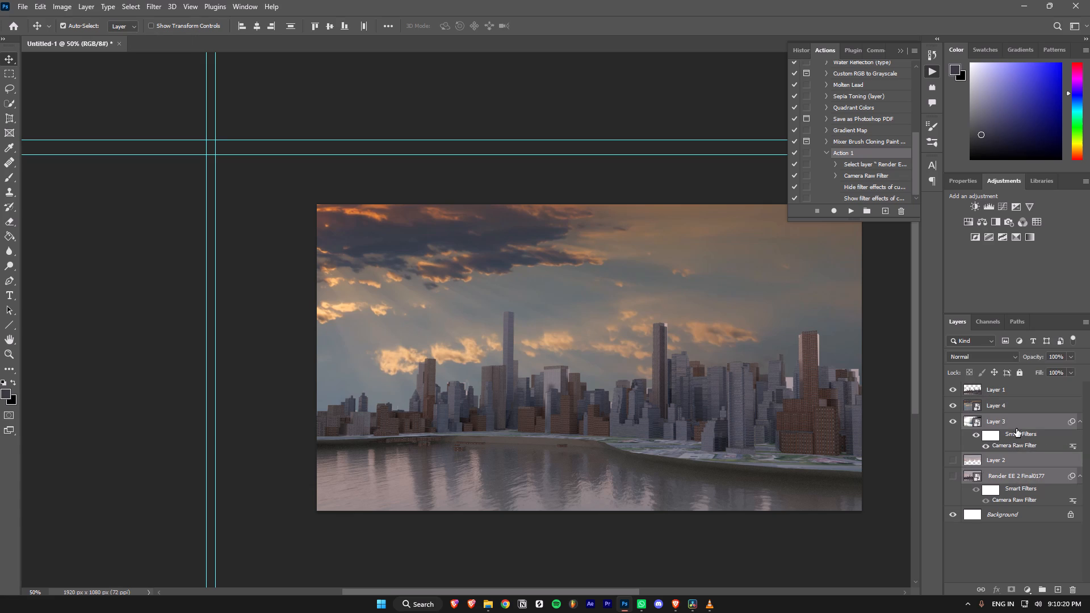
shift+click(1009, 404)
shift+click(1007, 389)
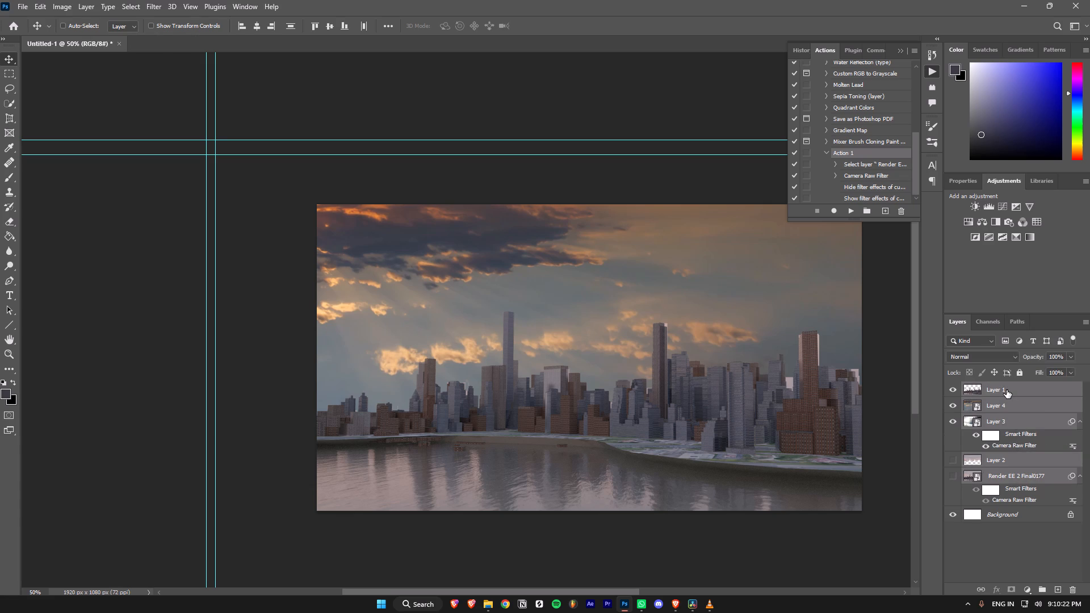
key(ctrl+shift+e)
key(ctrl+z)
key(ctrl+e)
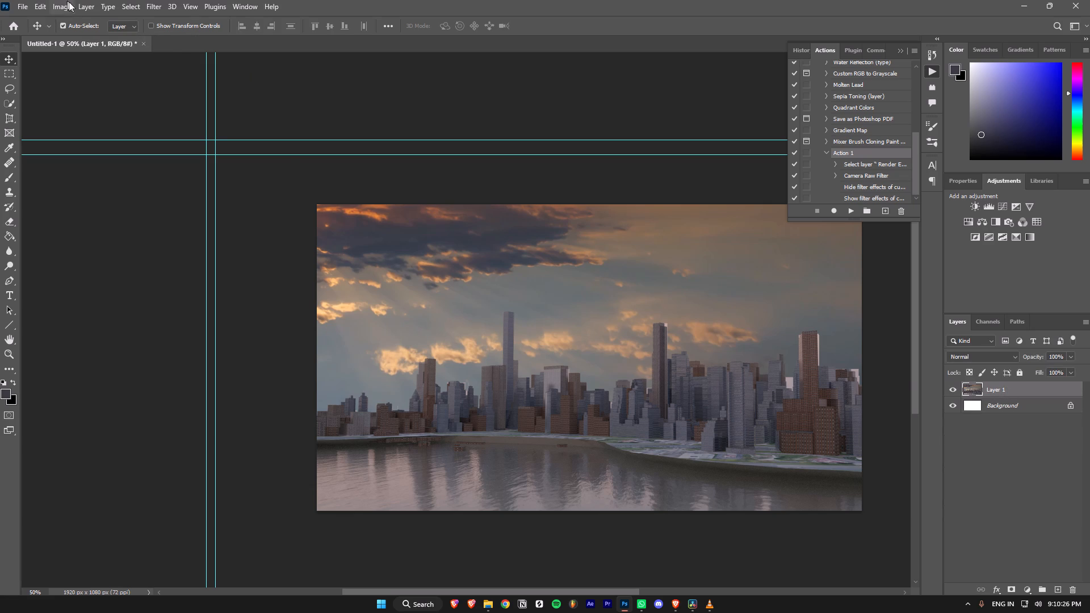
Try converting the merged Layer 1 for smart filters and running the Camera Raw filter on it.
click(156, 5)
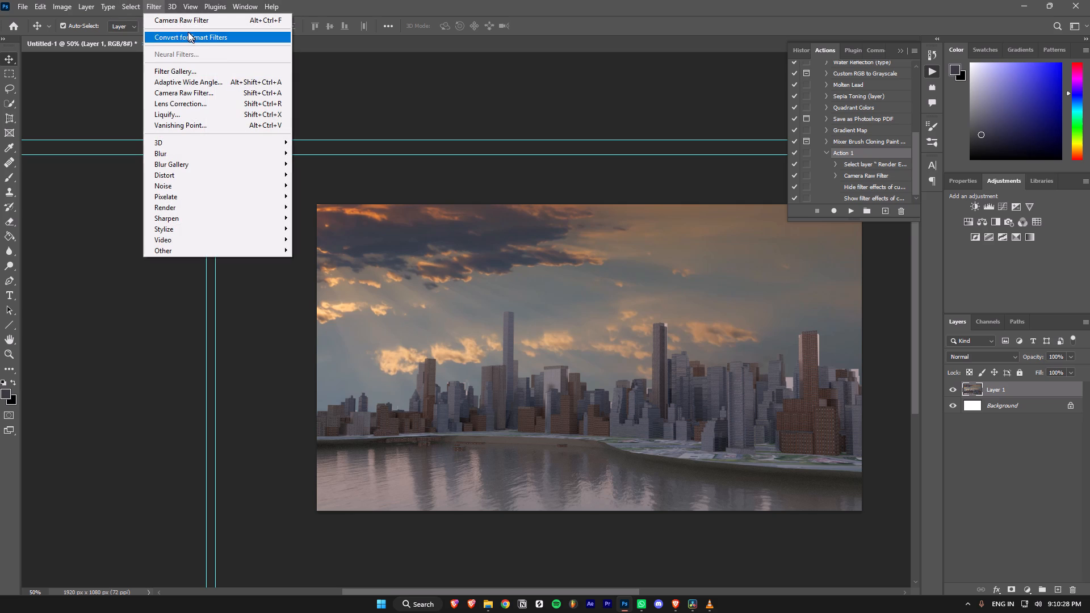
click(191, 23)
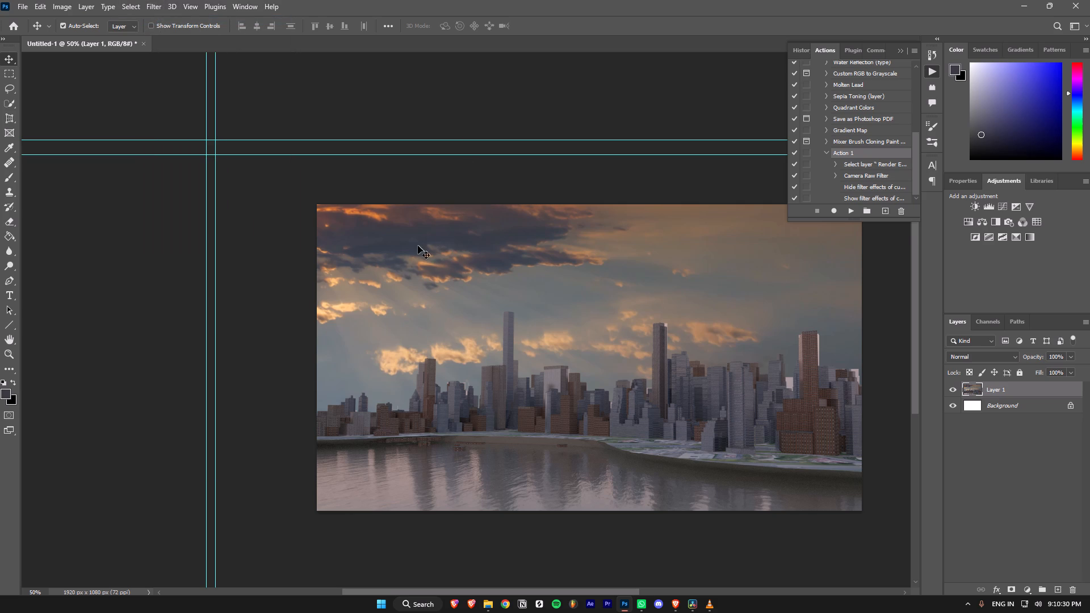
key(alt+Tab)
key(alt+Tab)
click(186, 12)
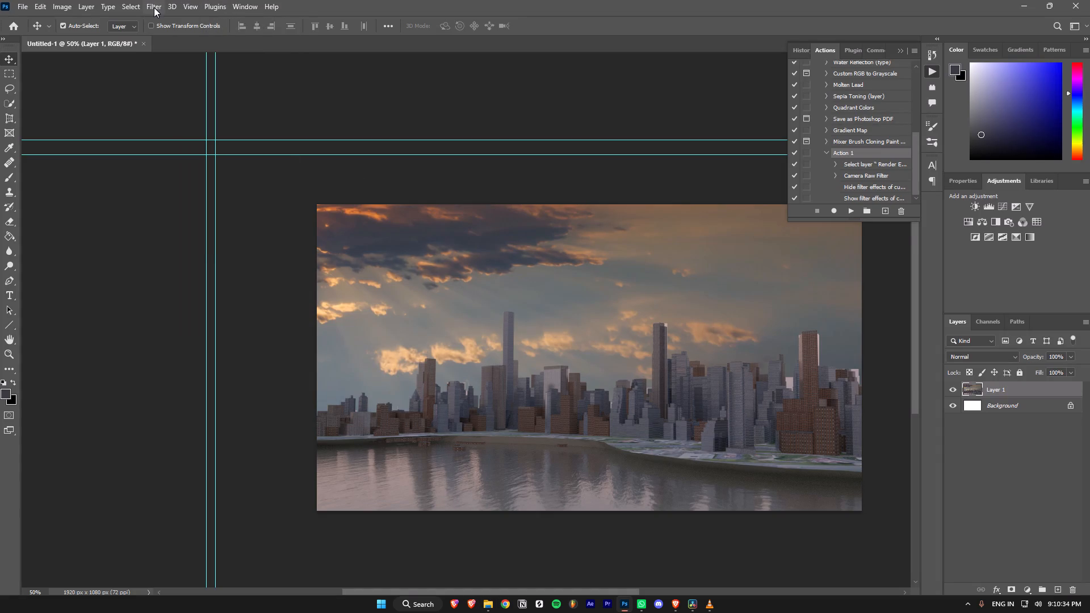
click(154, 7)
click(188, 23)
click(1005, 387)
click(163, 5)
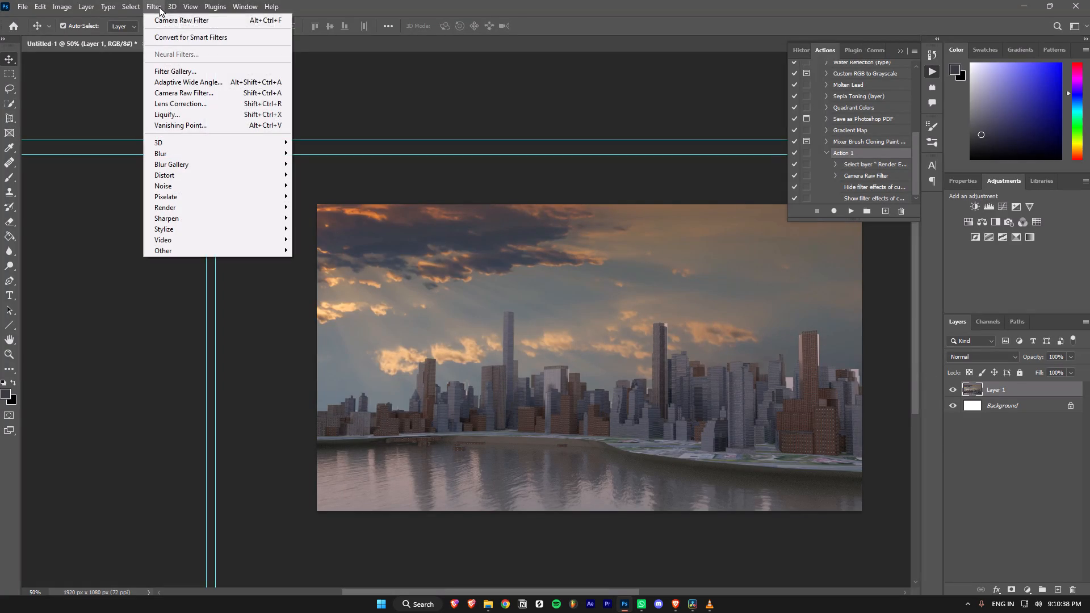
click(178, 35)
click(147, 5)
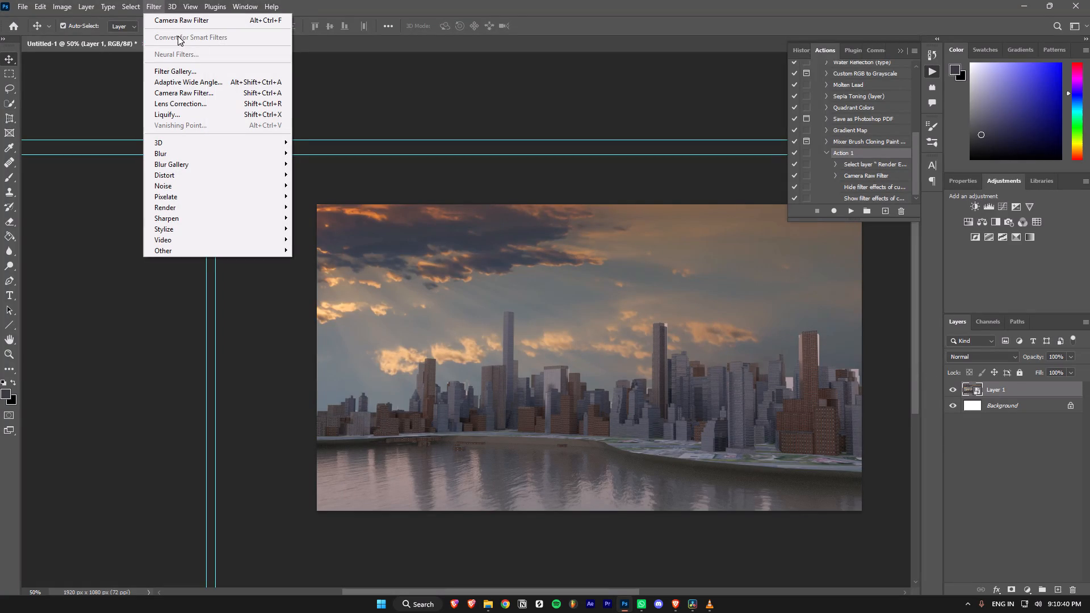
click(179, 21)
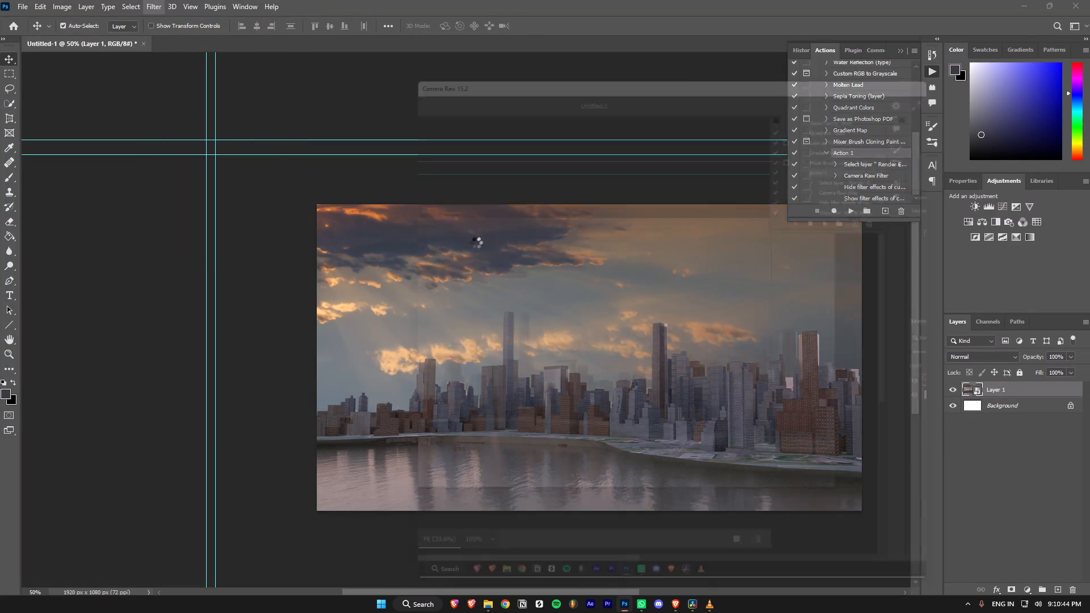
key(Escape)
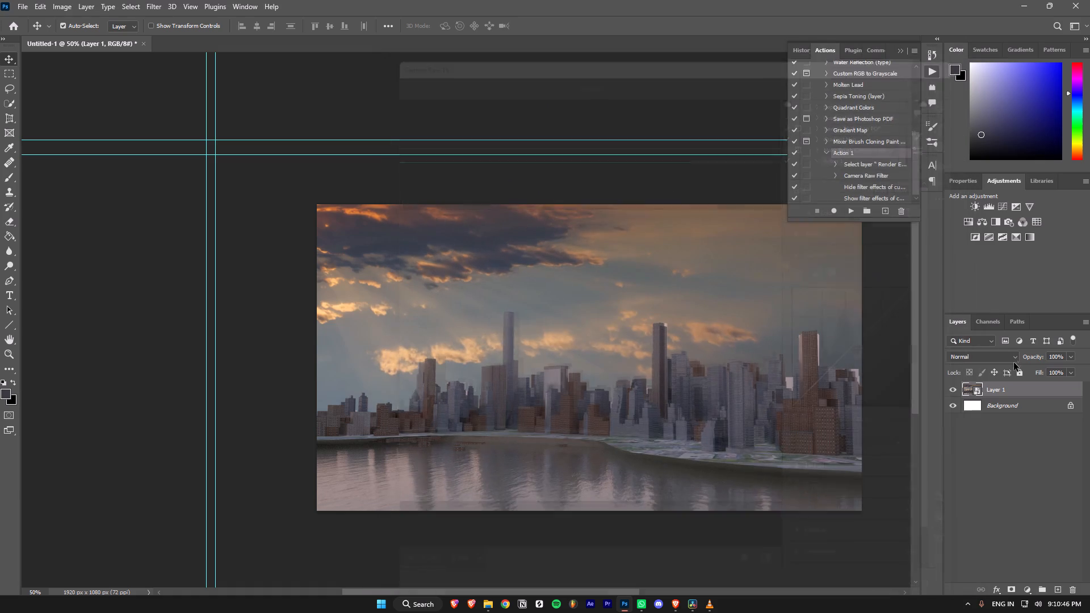
Undo the smart filter conversion and the layer merge to bring back the separate layers.
click(1013, 392)
key(ctrl+z)
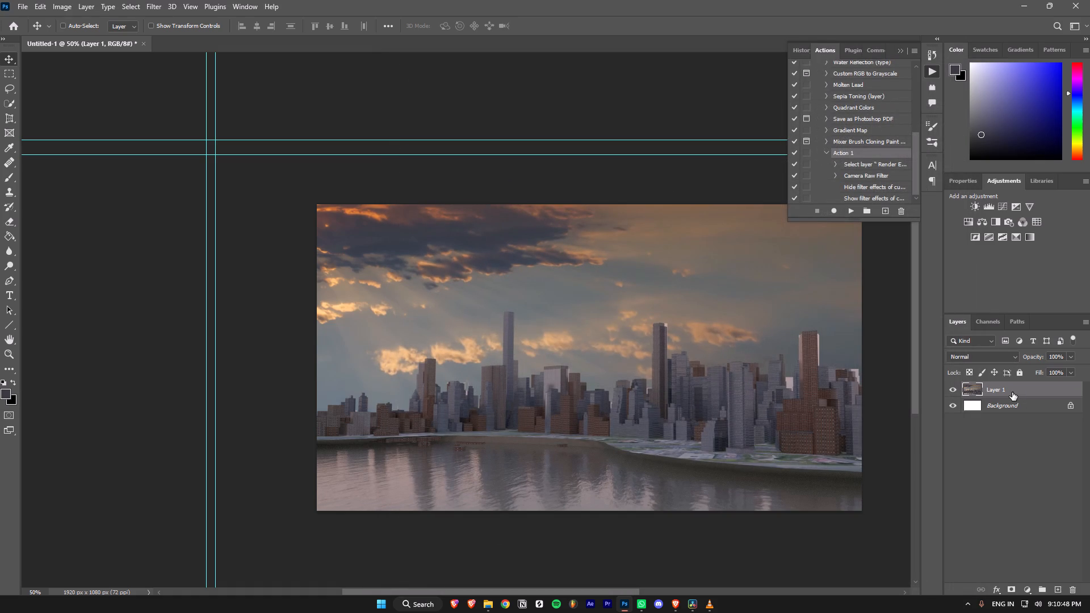
key(ctrl+z)
key(ctrl+z)
click(1015, 392)
key(ctrl+z)
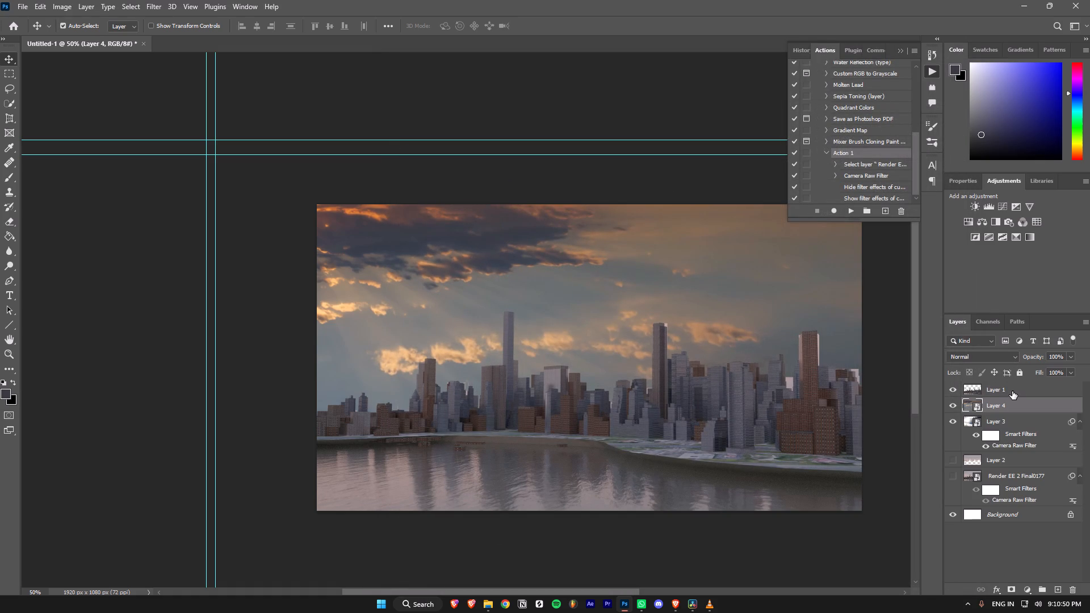
Add a new empty layer above Layer 1 at the top of the stack.
click(1008, 389)
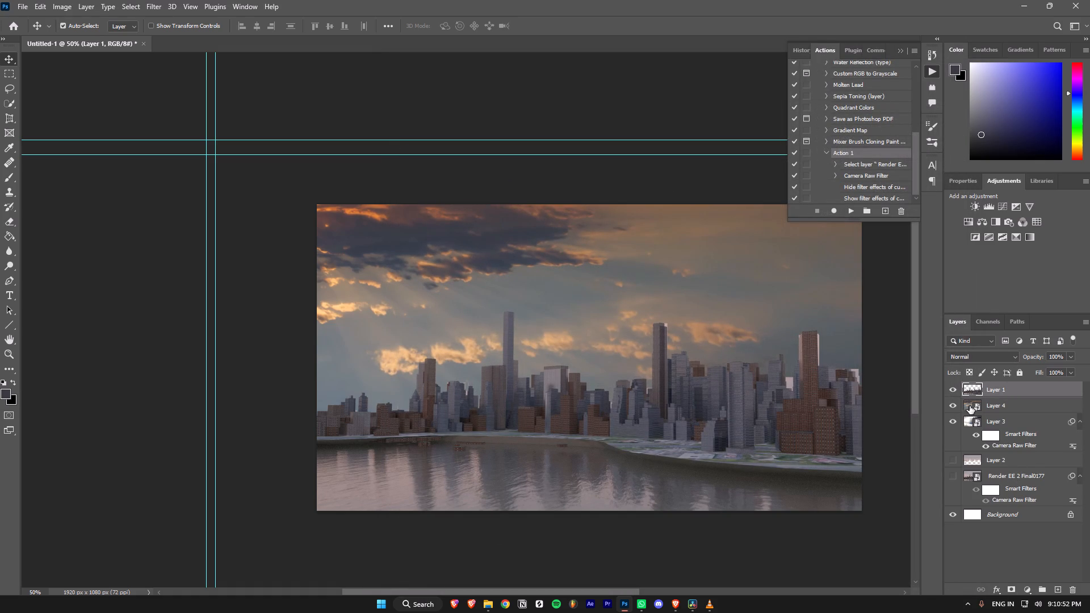
click(1058, 590)
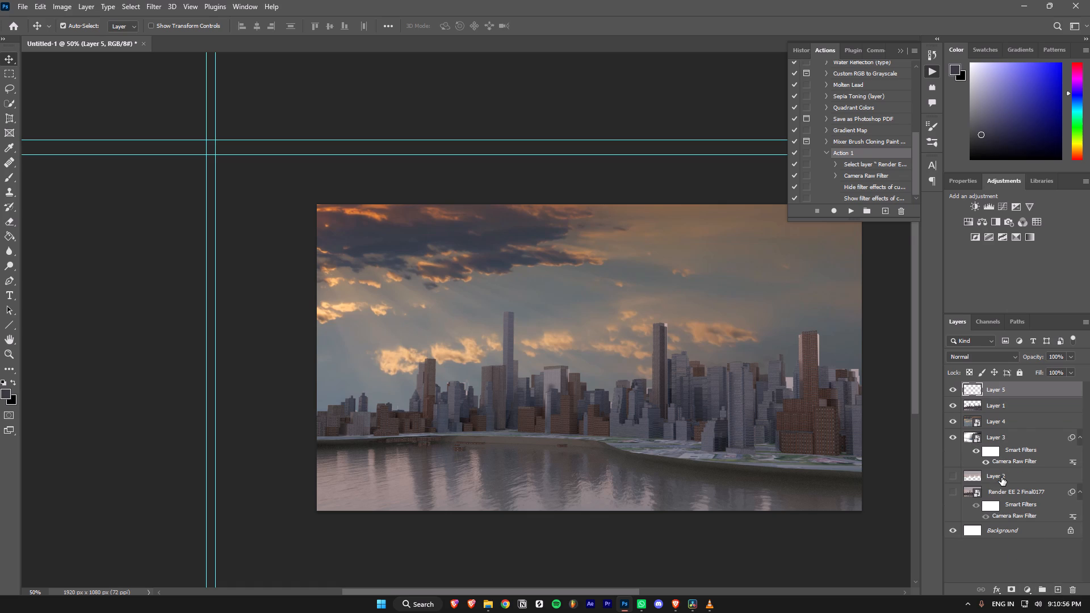
Show Render EE 2 Final0177 and Layer 2, and stamp the visible layers into the new top layer, Layer 5.
click(1012, 490)
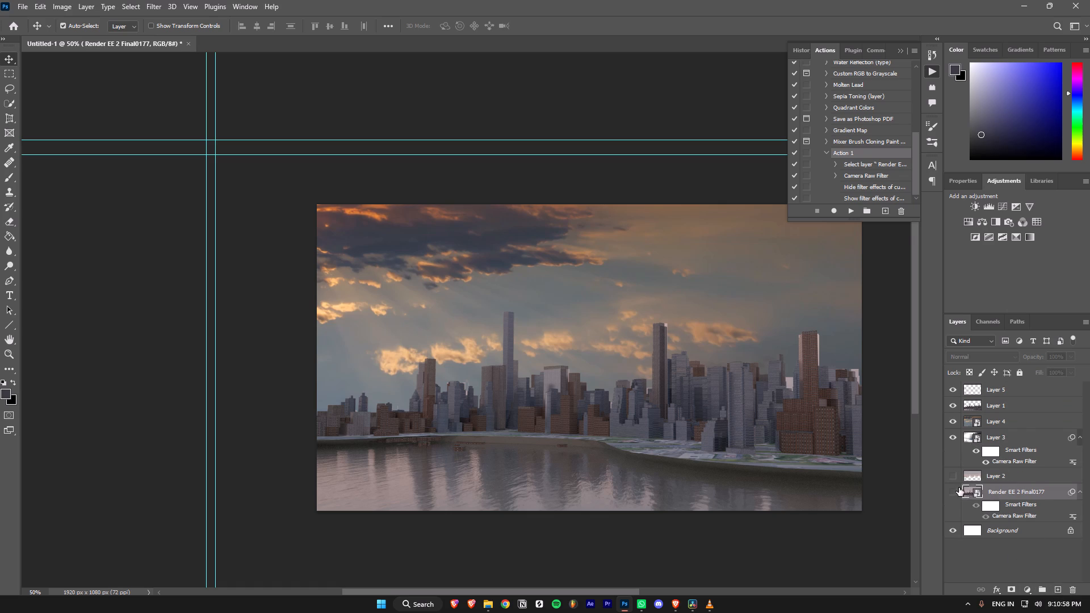
click(957, 494)
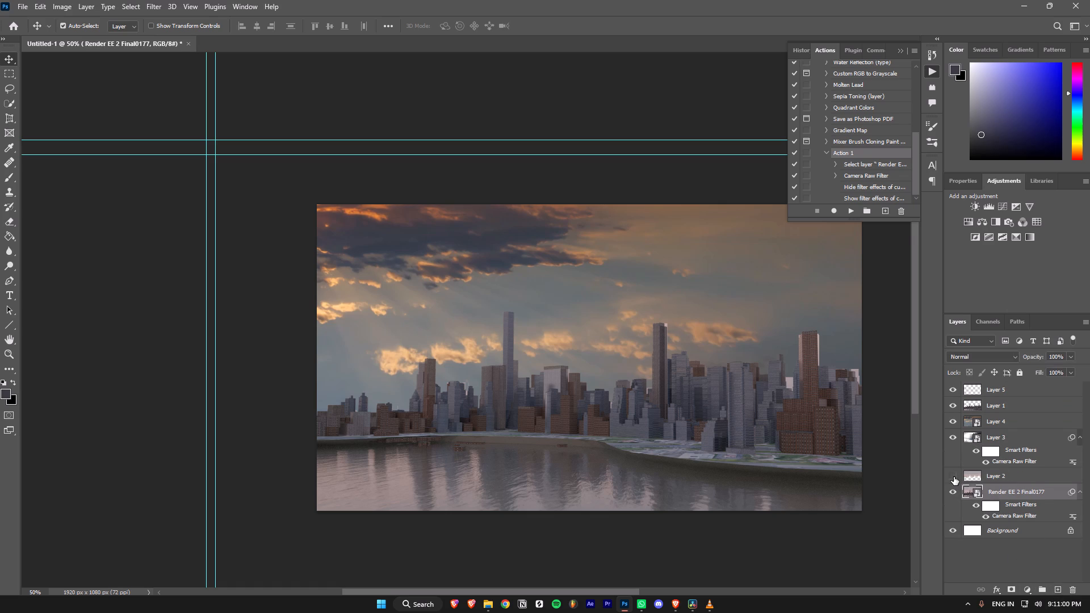
click(954, 477)
shift+click(1029, 477)
shift+click(1014, 428)
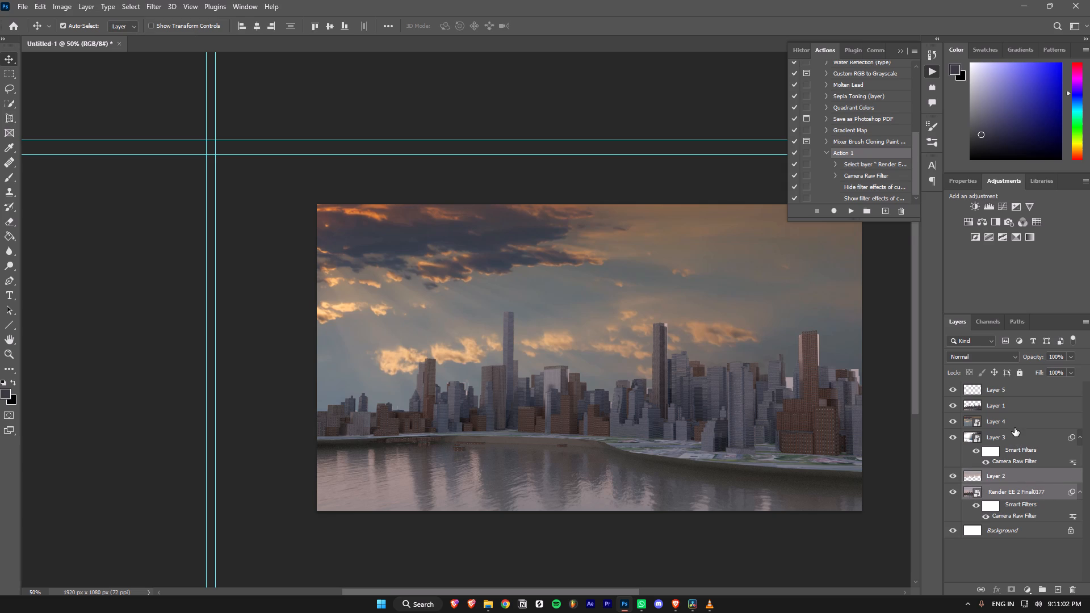
shift+click(1001, 398)
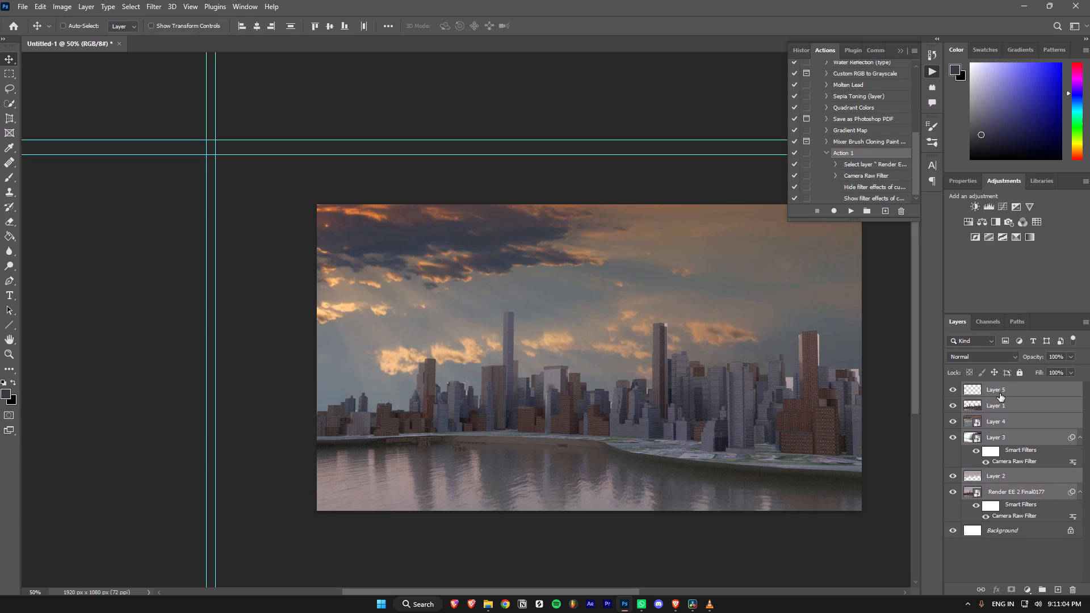
key(ctrl+alt+shift+e)
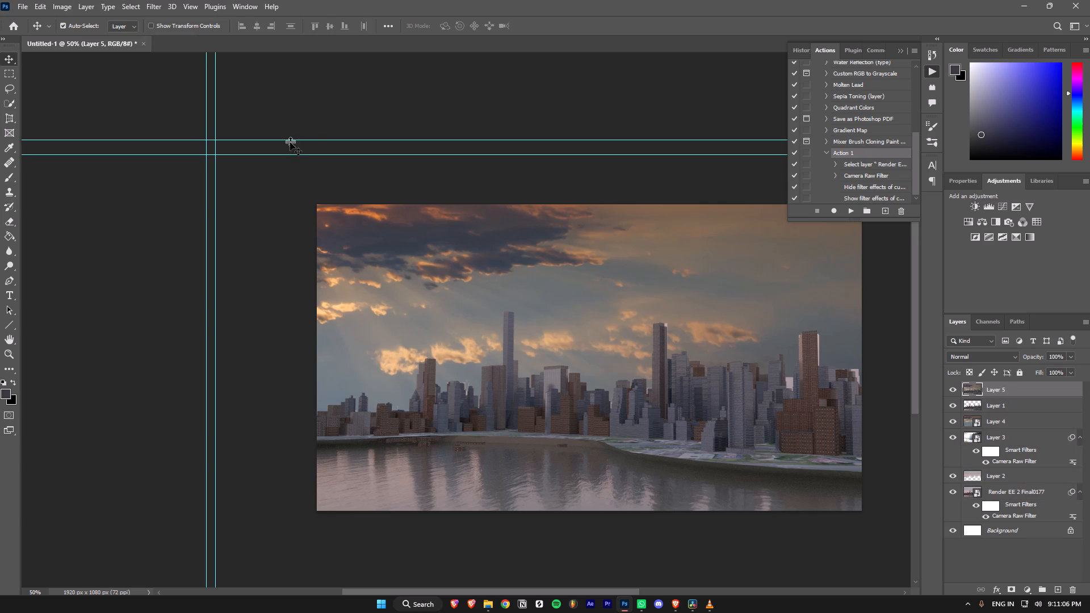
Convert the stamped Layer 5 for smart filters.
click(154, 4)
click(179, 36)
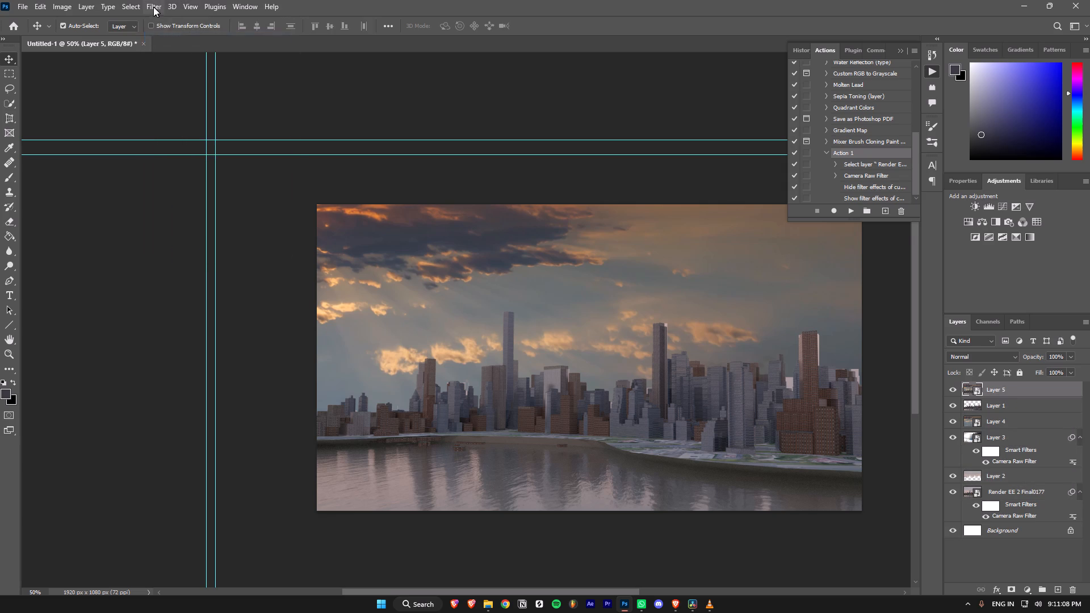
Open the Camera Raw filter on Layer 5 and add a large radial gradient mask over the upper-left sky.
click(153, 6)
click(179, 95)
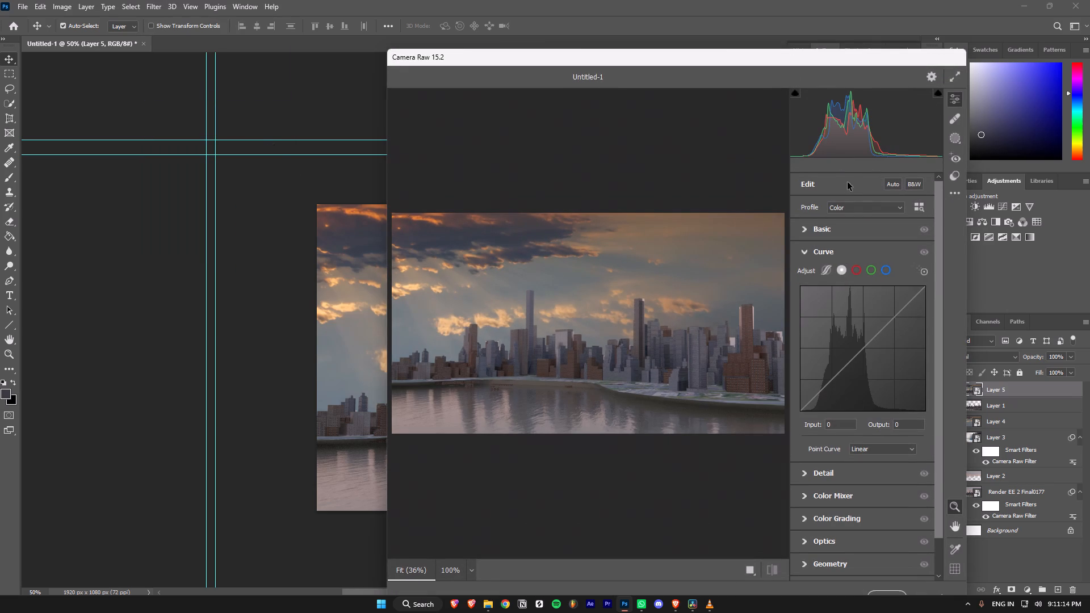
click(956, 142)
click(956, 160)
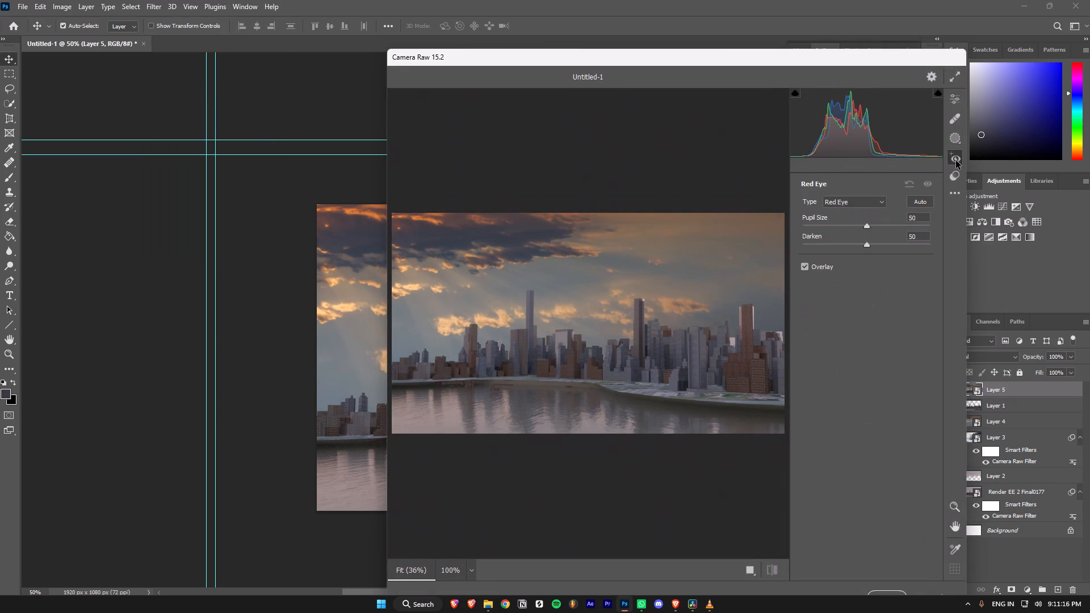
click(957, 141)
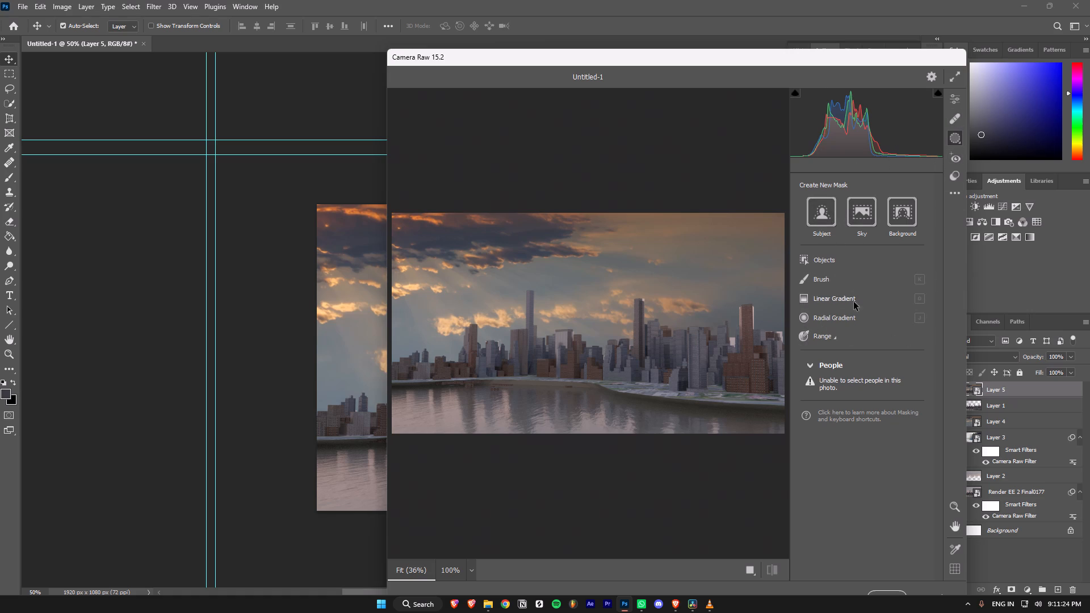
click(827, 317)
drag(478, 275, 452, 272)
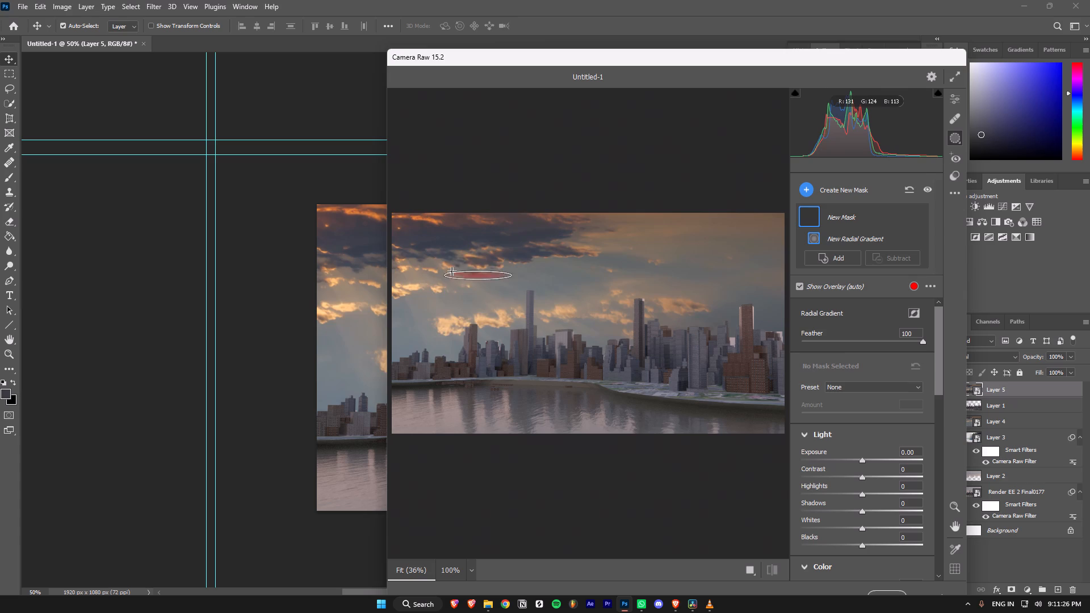
drag(452, 272, 582, 337)
drag(530, 296, 436, 221)
drag(425, 224, 420, 246)
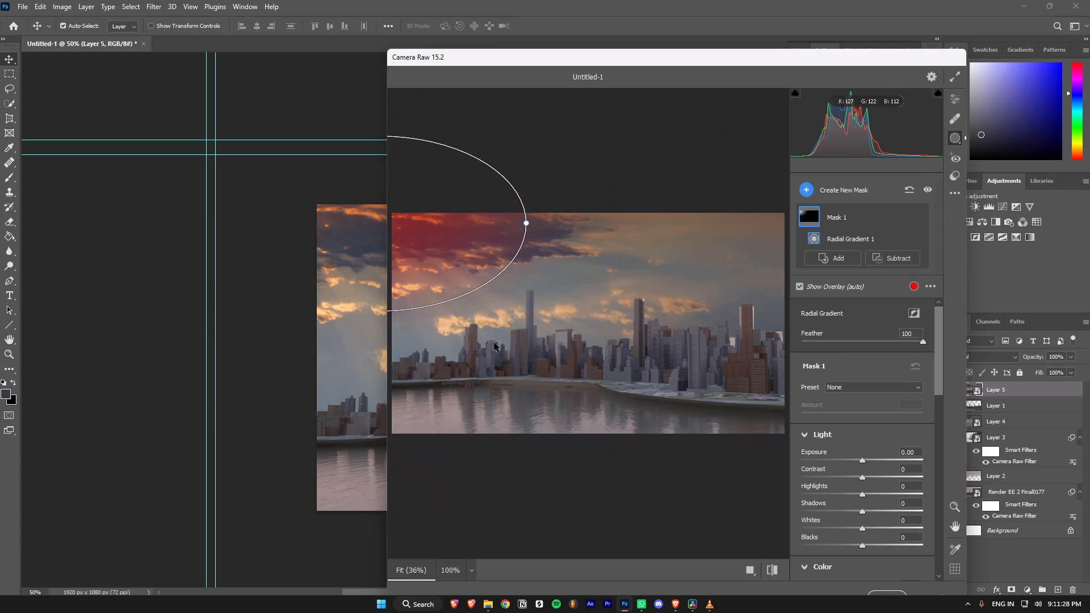
drag(543, 304, 552, 245)
drag(485, 230, 561, 211)
Tilt the radial gradient diagonally and shift it toward the image's upper-left corner, over the dark cloud.
scroll(606, 303, down, 7)
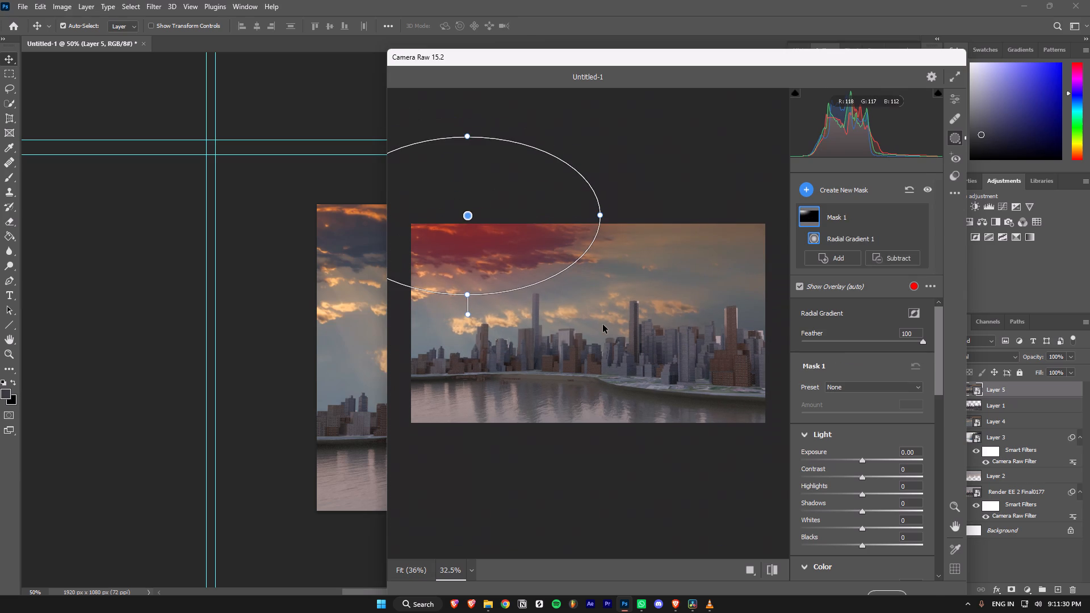
drag(466, 324, 491, 310)
drag(471, 320, 510, 296)
drag(492, 245, 481, 245)
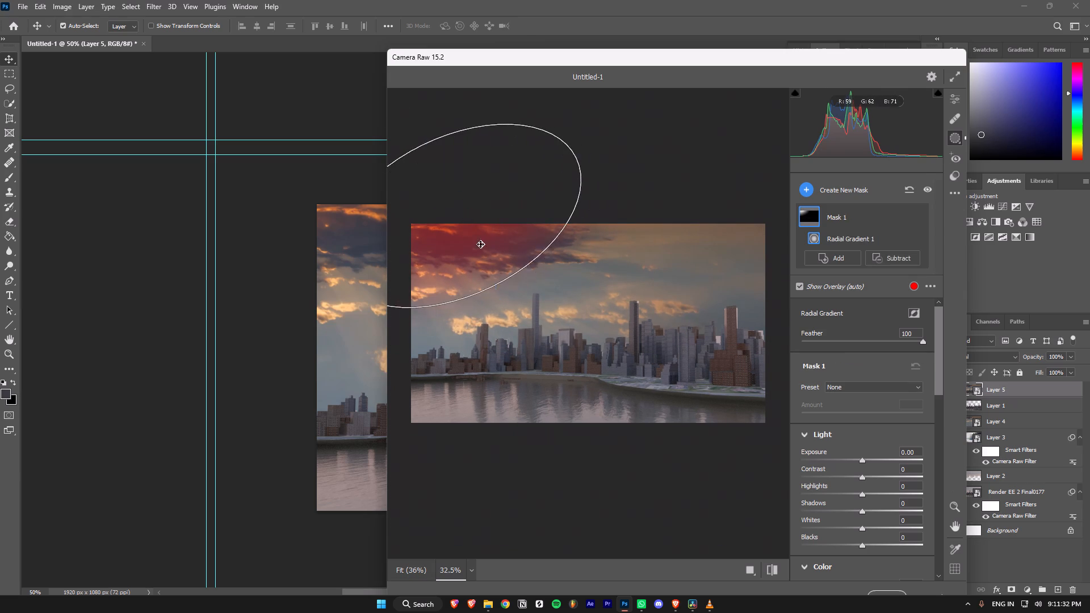
drag(481, 245, 461, 268)
drag(481, 331, 488, 325)
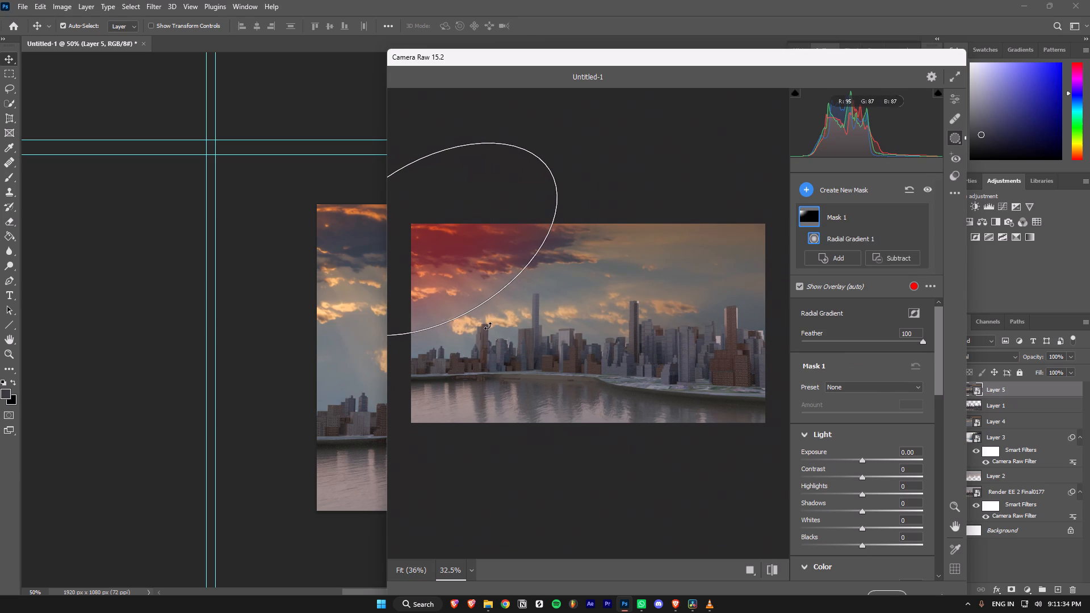
Set the radial mask's exposure to +3.45 and fine-tune the gradient's position in the upper-left sky.
drag(869, 459, 907, 460)
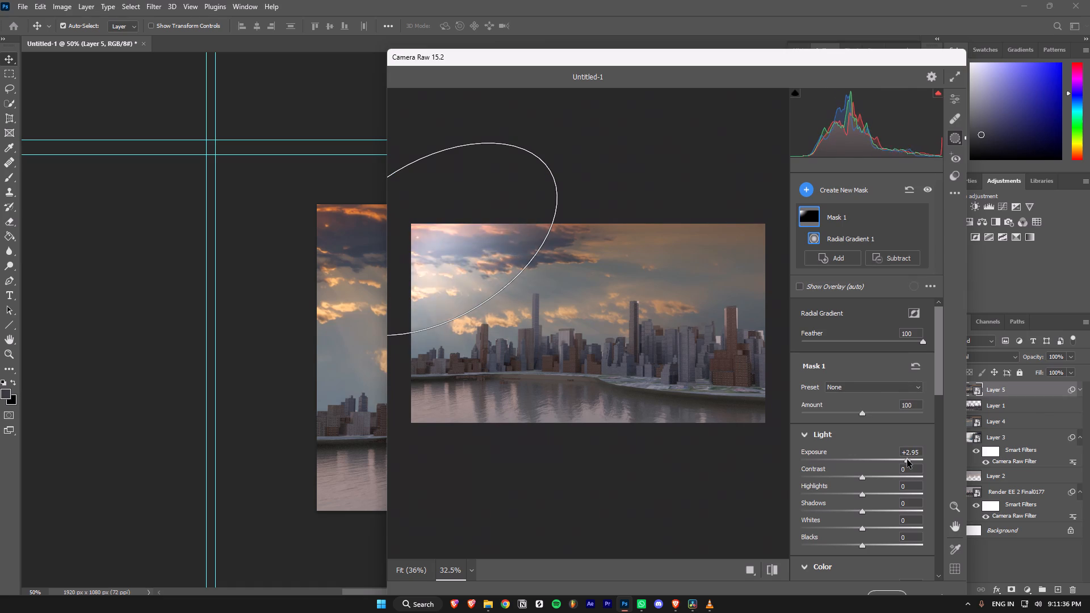
drag(907, 460, 914, 461)
drag(652, 337, 619, 335)
drag(491, 262, 488, 274)
drag(467, 254, 456, 241)
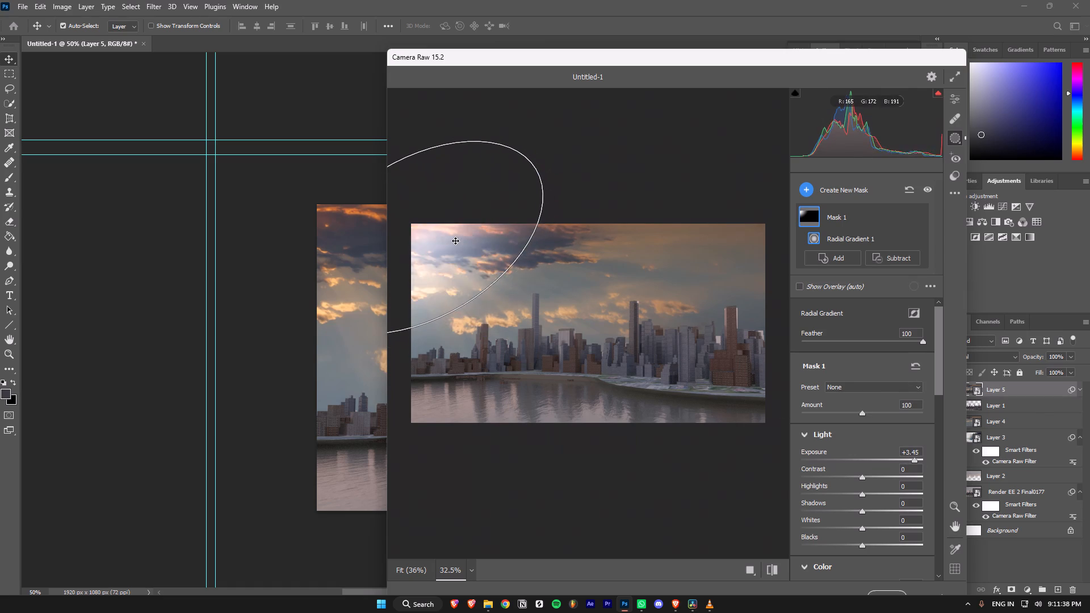
drag(456, 241, 466, 246)
Raise the mask's amount to 200 and rotate the radial gradient to a flatter tilt.
drag(861, 411, 881, 411)
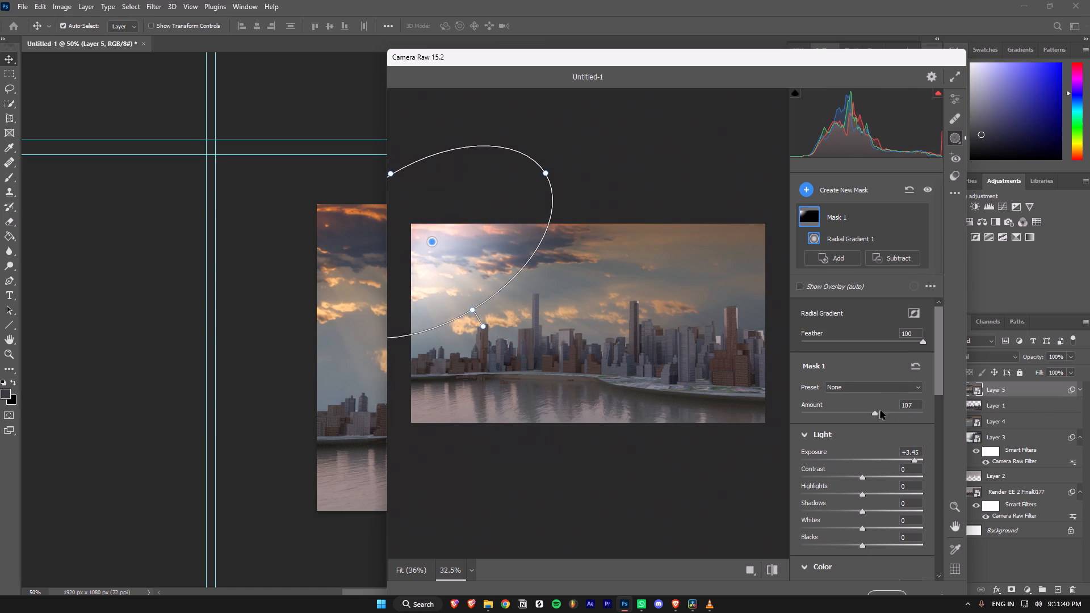
drag(881, 411, 934, 413)
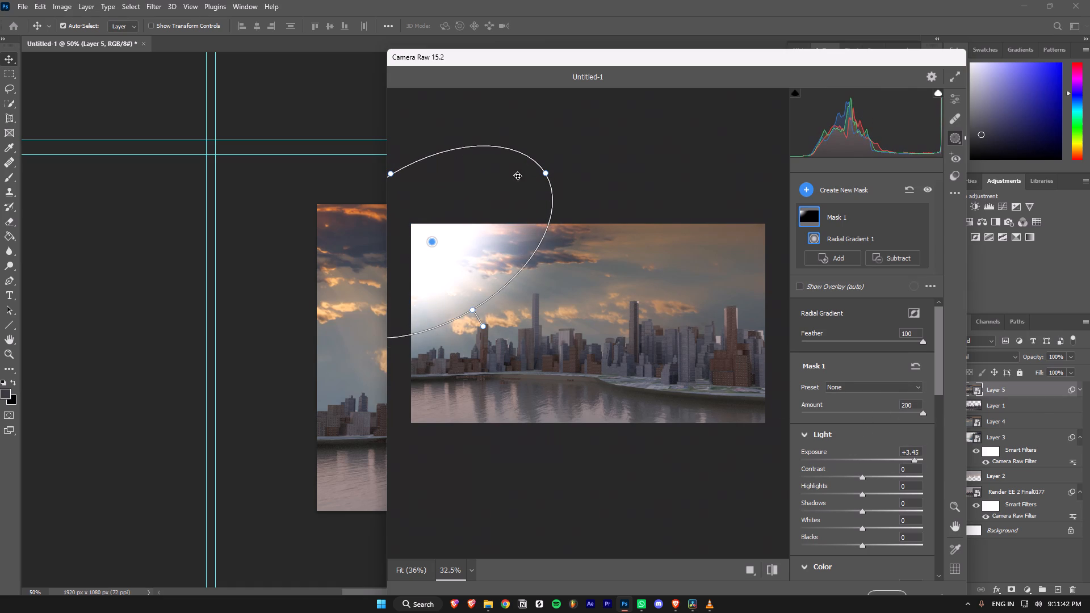
drag(553, 173, 571, 198)
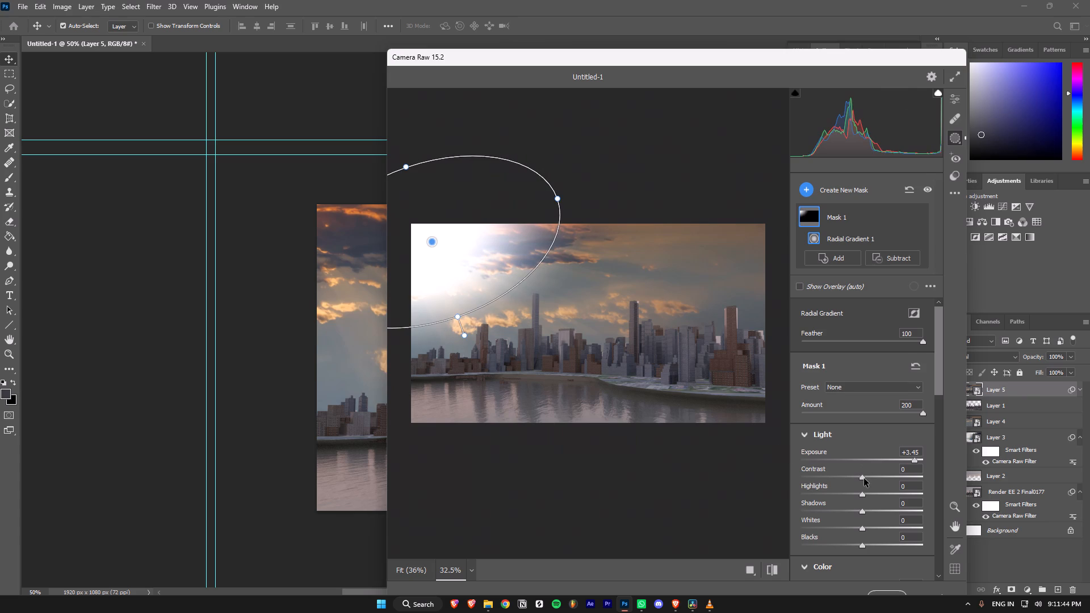
Set the radial mask's contrast to +64, highlights to -46 and shadows to +75.
drag(863, 478, 902, 475)
drag(862, 493, 834, 493)
drag(861, 509, 906, 512)
Warm the radial mask by setting its temperature to +100.
scroll(850, 486, down, 2)
drag(866, 456, 909, 454)
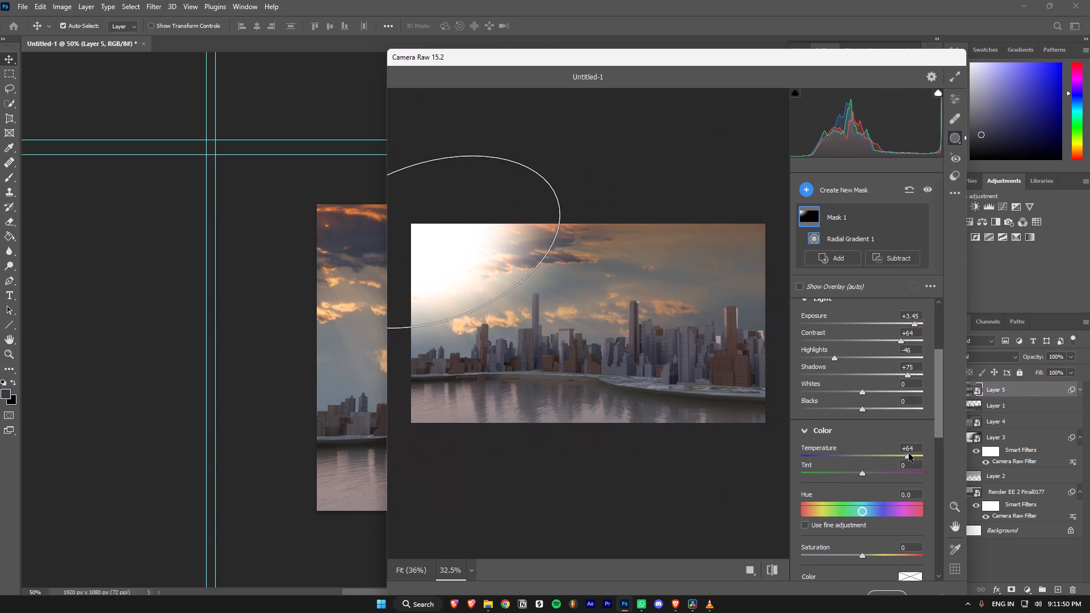
drag(909, 454, 945, 450)
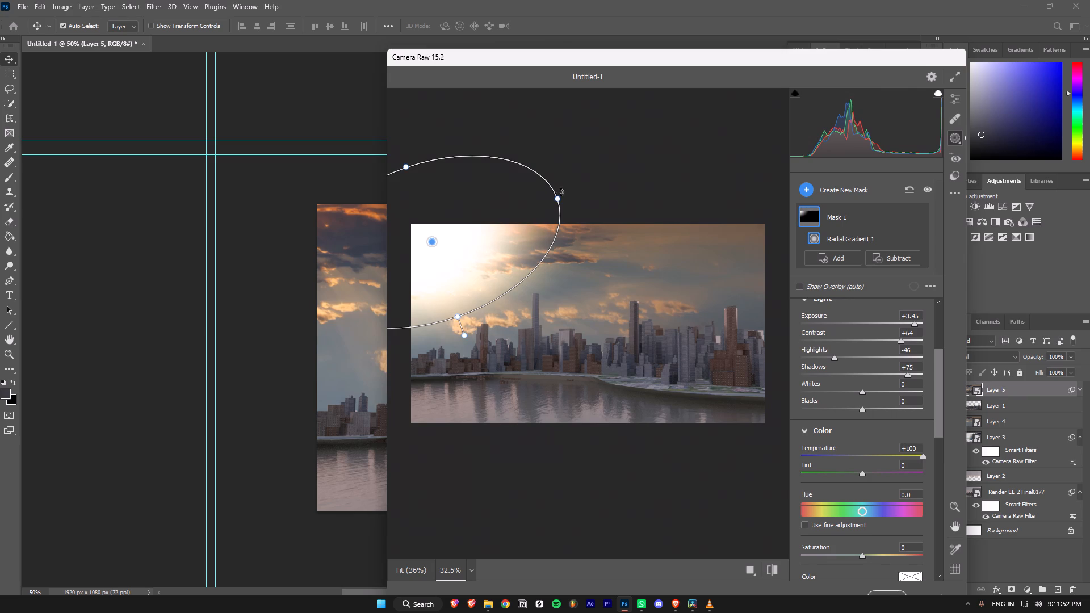
Flatten the radial gradient's tilt slightly and move its centre to the upper-left corner of the image.
drag(563, 195, 557, 205)
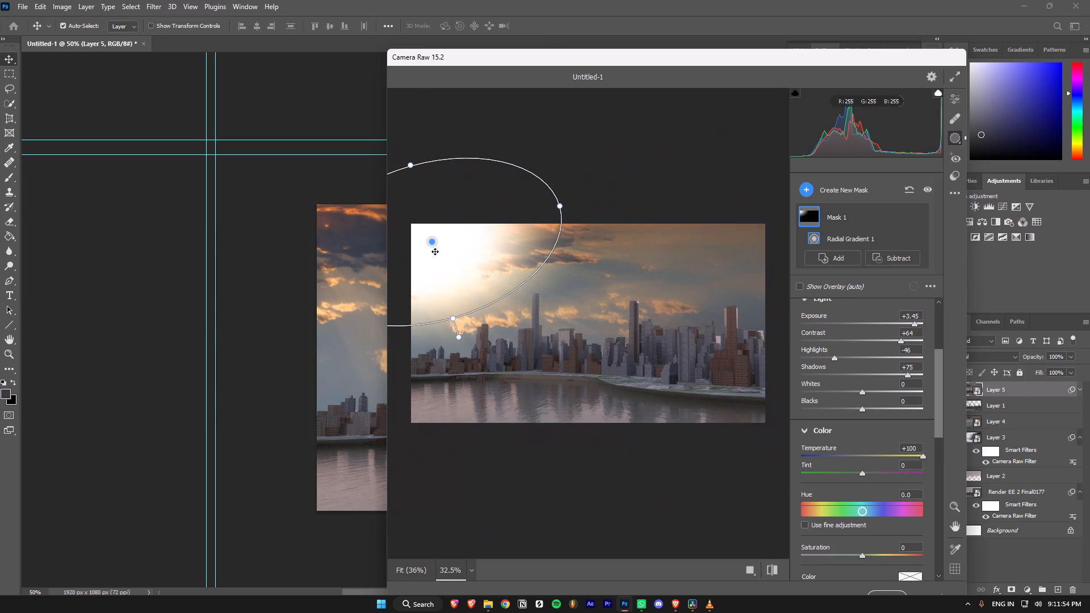
drag(435, 249, 423, 233)
Set the radial mask's texture to +64, clarity to -63 and dehaze to -54.
scroll(872, 469, down, 2)
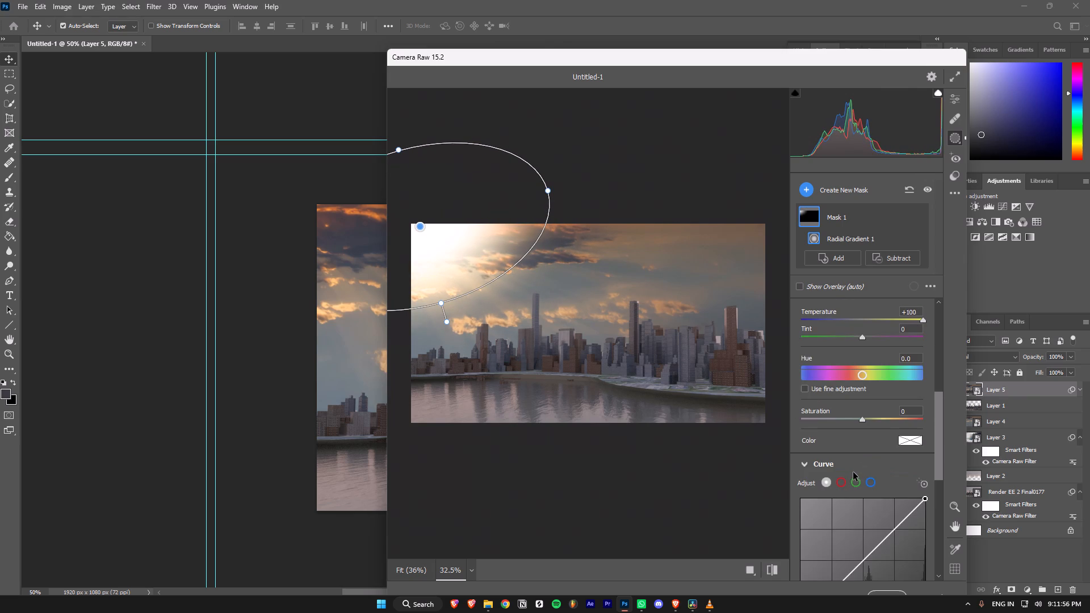
scroll(853, 469, down, 1)
scroll(850, 405, down, 6)
drag(860, 411, 920, 413)
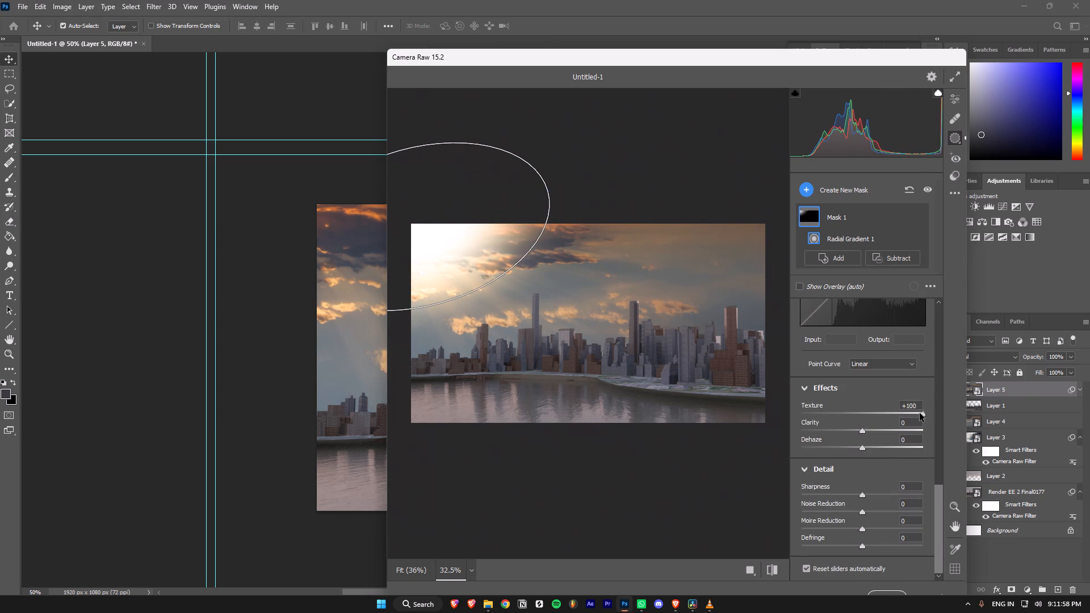
drag(920, 413, 899, 418)
drag(865, 431, 872, 438)
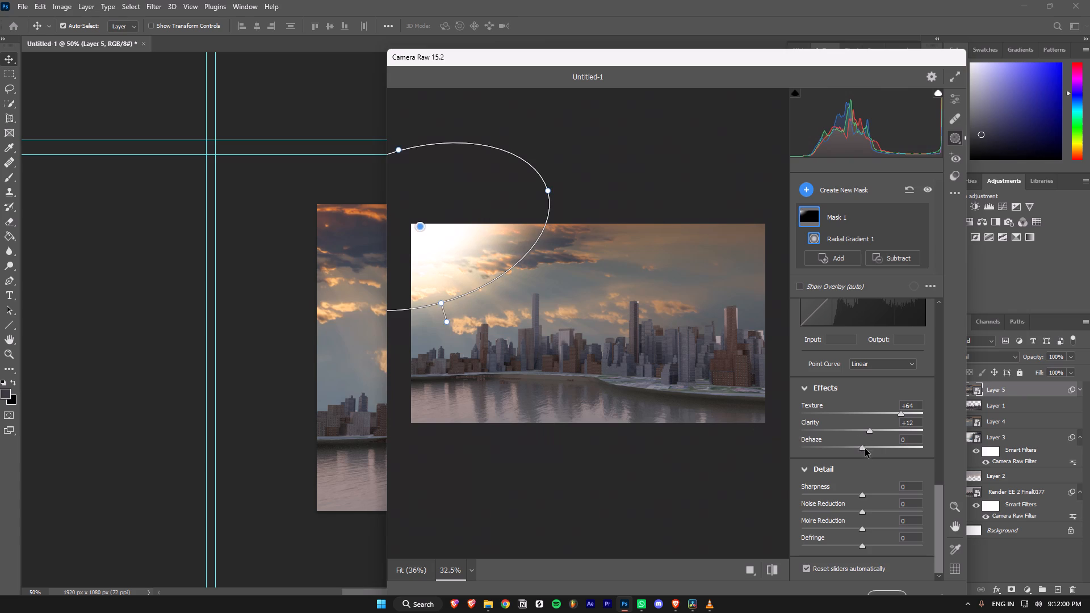
drag(867, 450, 918, 432)
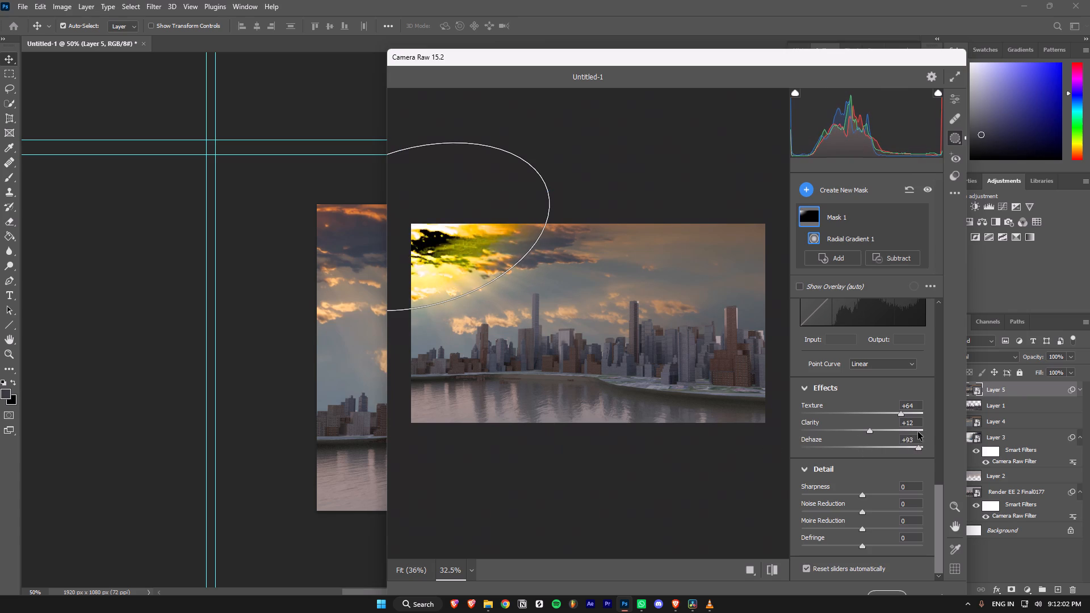
drag(918, 432, 829, 433)
drag(872, 429, 827, 430)
Rotate the radial gradient to a slightly steeper tilt.
drag(449, 325, 478, 366)
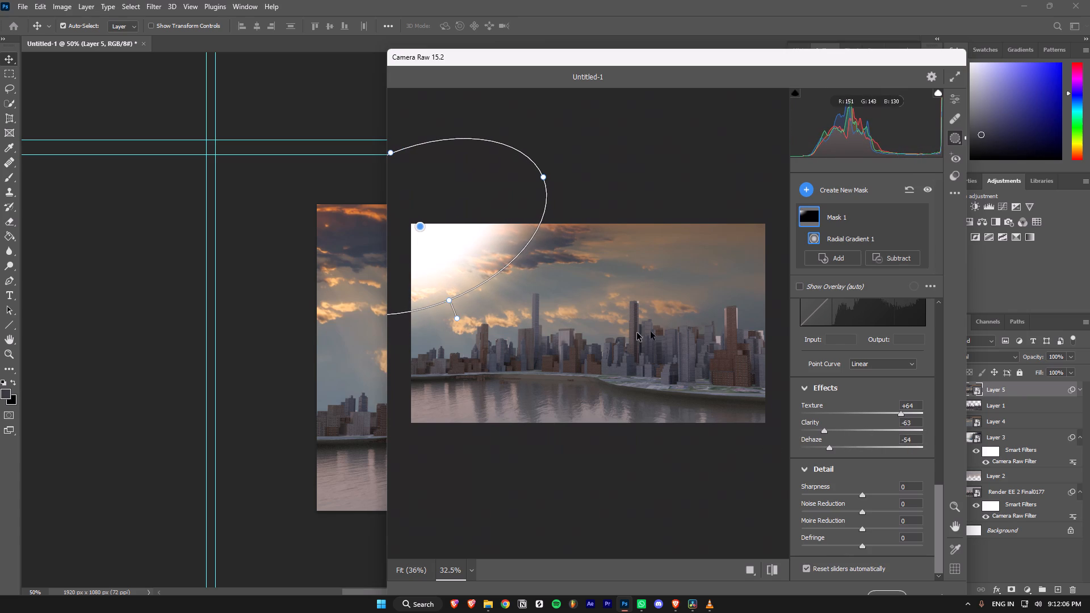
Reduce the radial mask's amount to 109, try a softer and harder edge, and leave the feather at 100.
scroll(865, 340, up, 3)
scroll(863, 355, down, 2)
scroll(863, 356, up, 4)
scroll(859, 366, down, 6)
scroll(854, 384, up, 3)
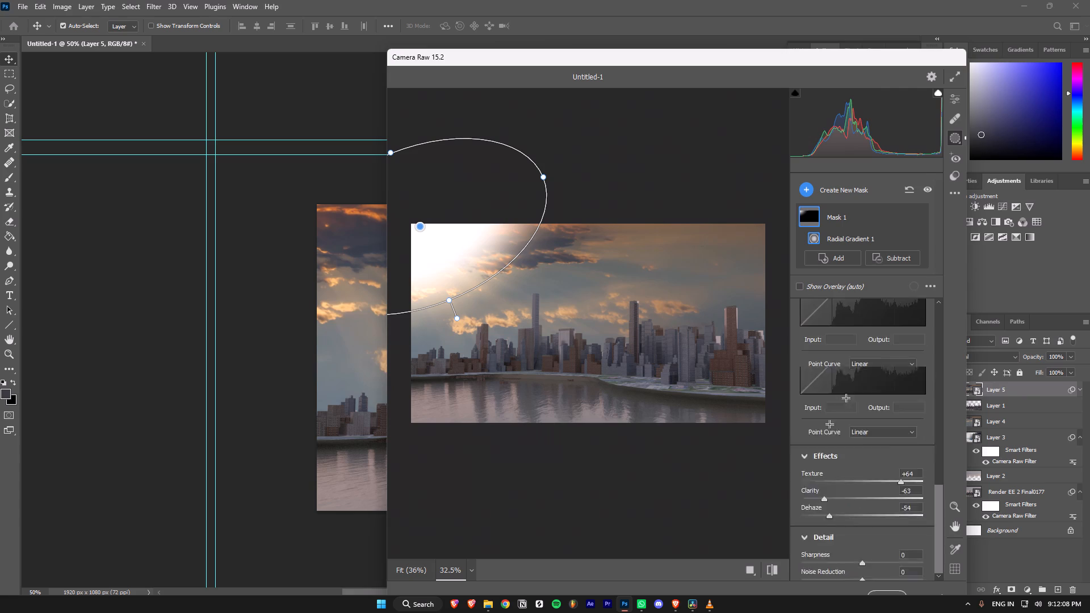
scroll(830, 425, up, 11)
scroll(842, 350, up, 1)
drag(905, 415, 836, 413)
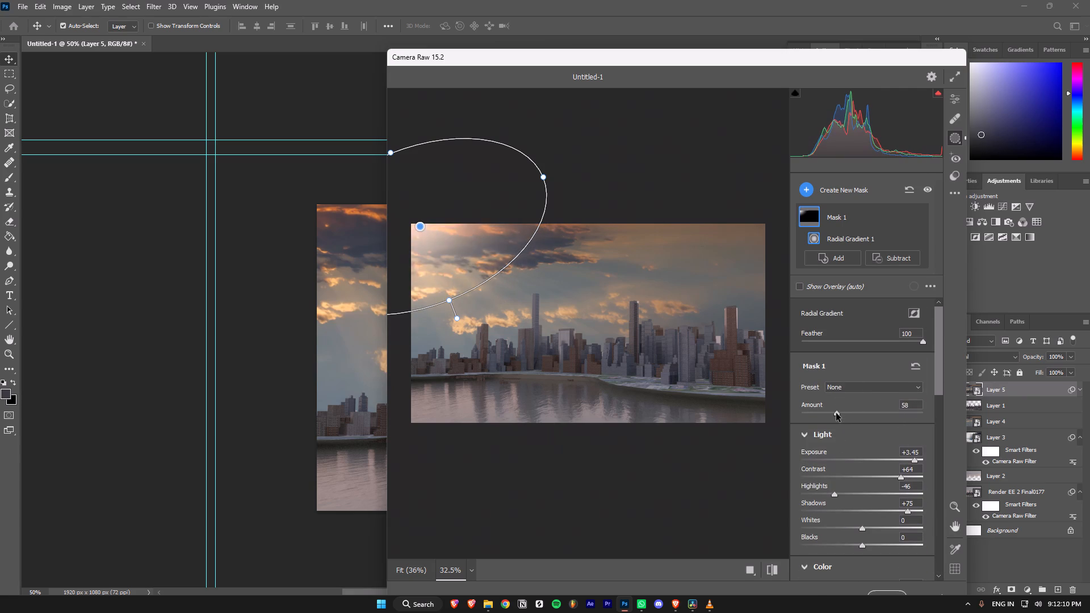
drag(836, 413, 867, 416)
drag(896, 339, 869, 343)
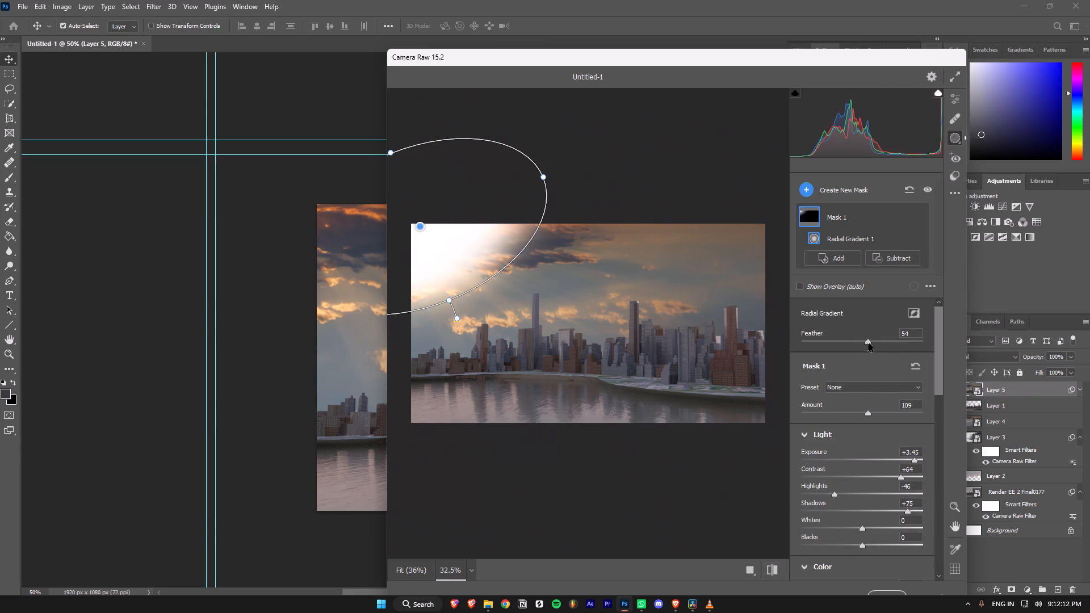
drag(869, 343, 952, 351)
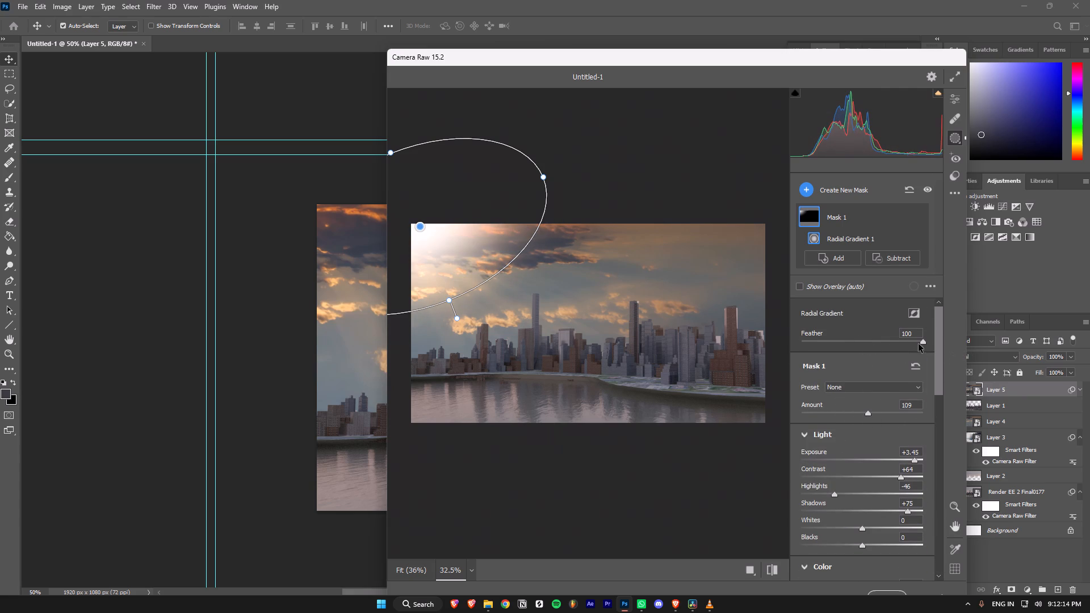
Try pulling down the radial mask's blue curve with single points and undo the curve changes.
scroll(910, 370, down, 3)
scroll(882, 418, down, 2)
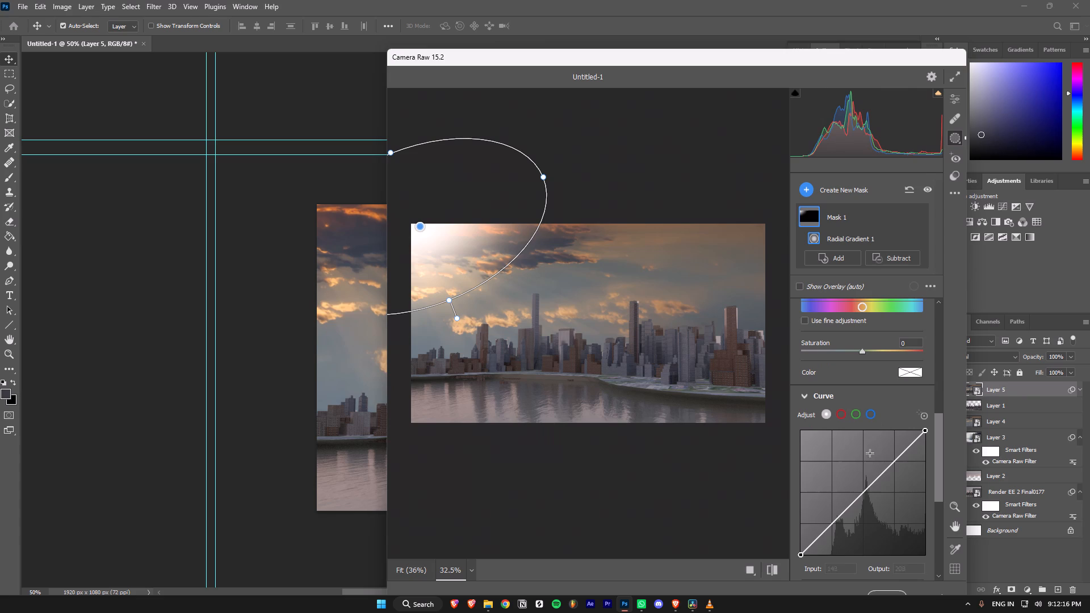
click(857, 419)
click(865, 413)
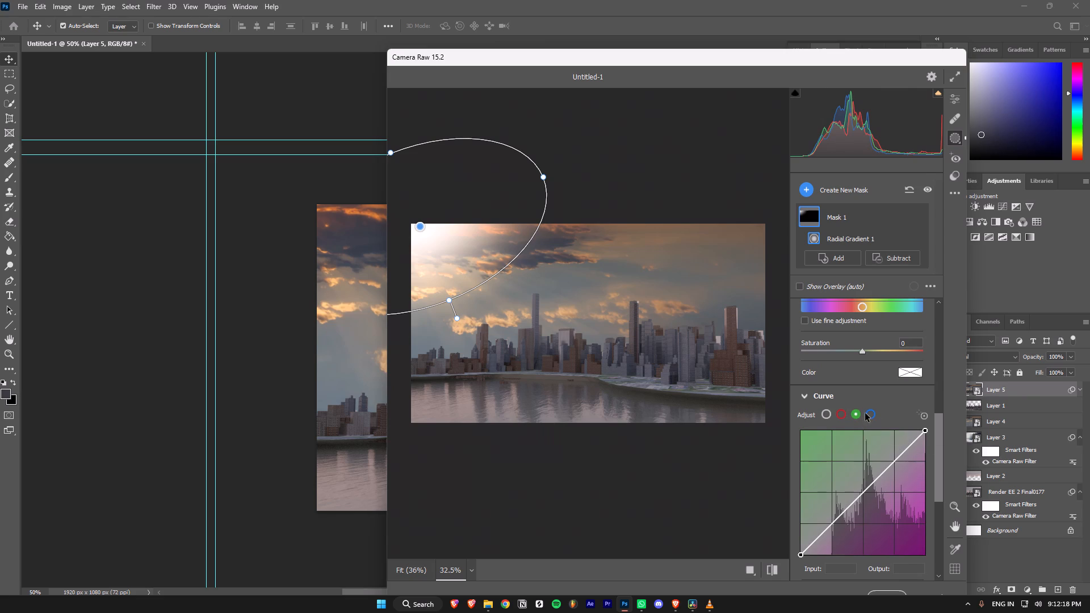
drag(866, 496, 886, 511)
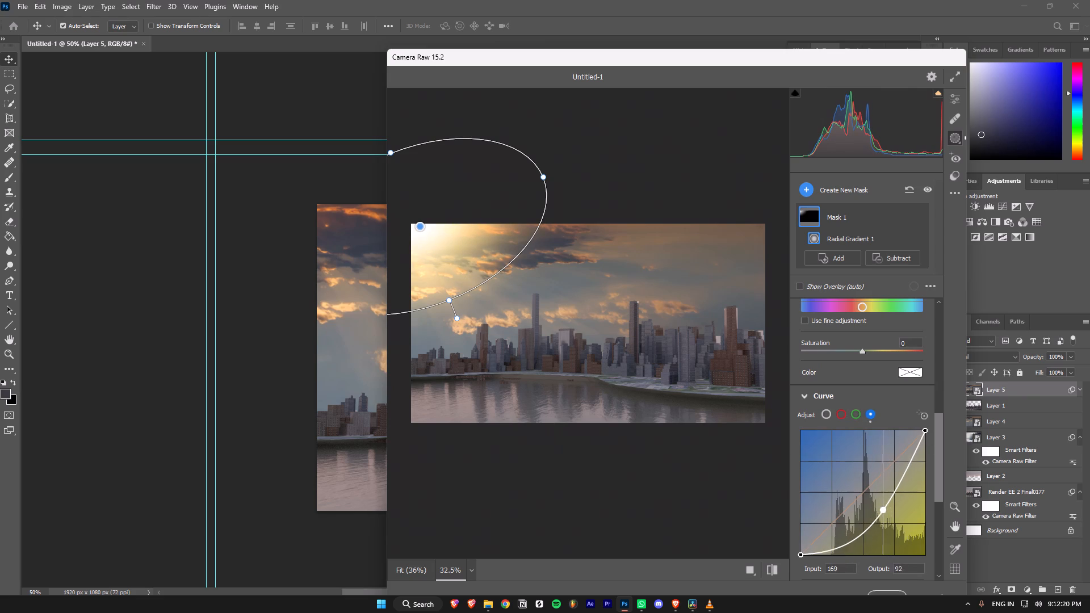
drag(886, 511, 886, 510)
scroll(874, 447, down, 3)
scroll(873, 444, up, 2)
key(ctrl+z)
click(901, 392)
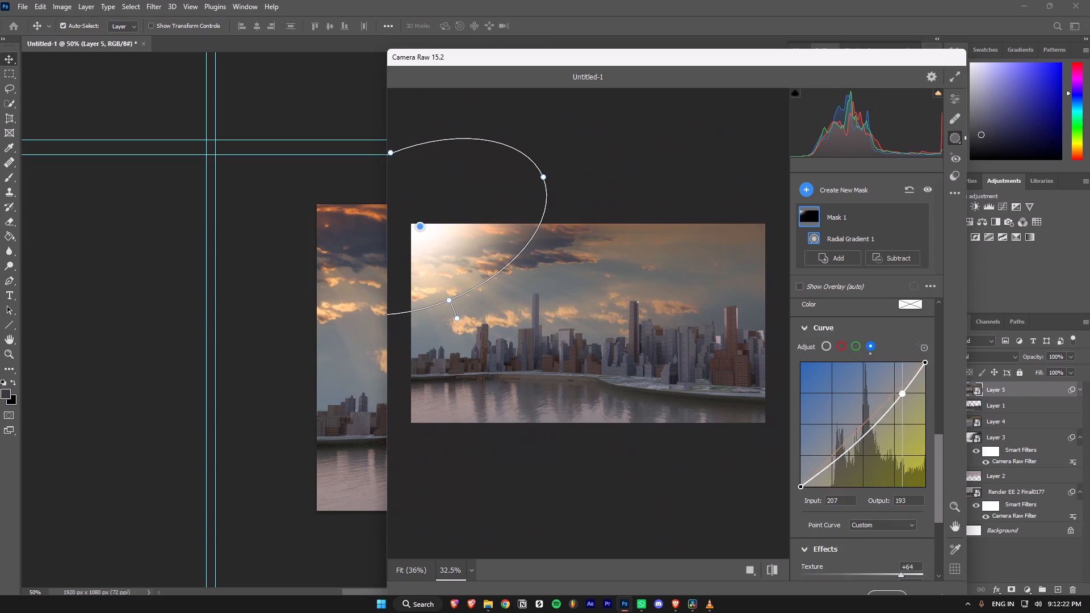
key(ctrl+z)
Reshape the radial mask's blue curve with a lower anchor point and an upper point lowered to input 198, output 176.
click(829, 460)
click(864, 427)
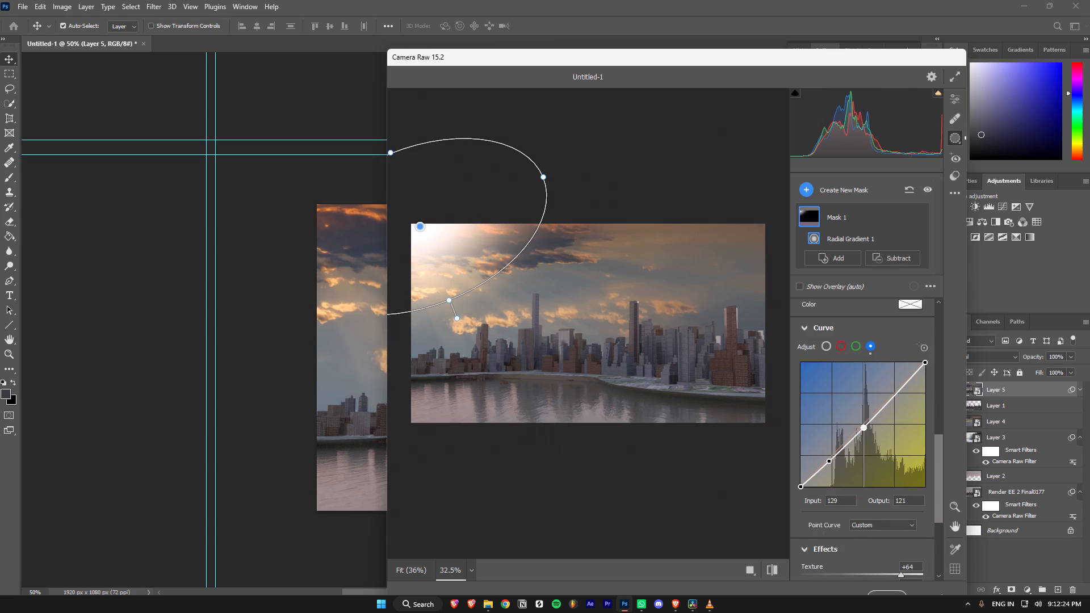
drag(866, 424, 872, 435)
click(902, 390)
drag(902, 390, 899, 378)
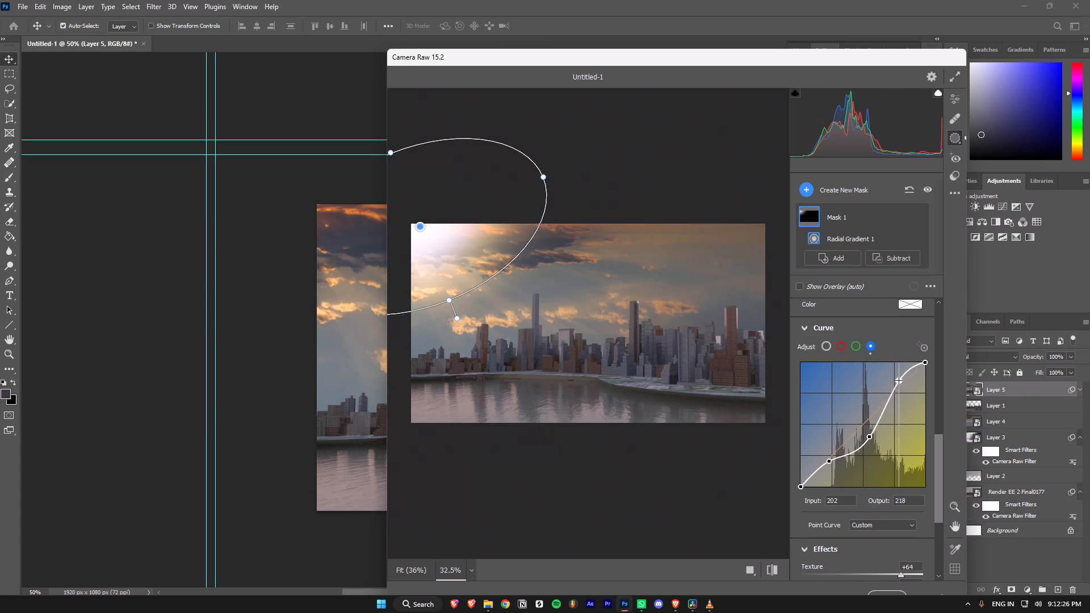
drag(870, 436, 897, 401)
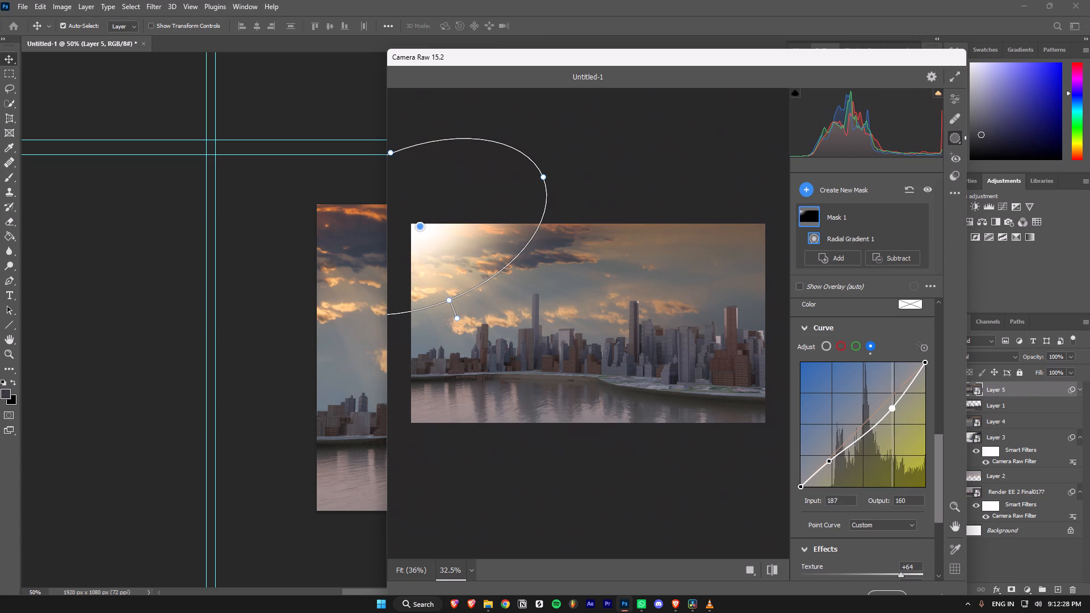
drag(897, 401, 902, 394)
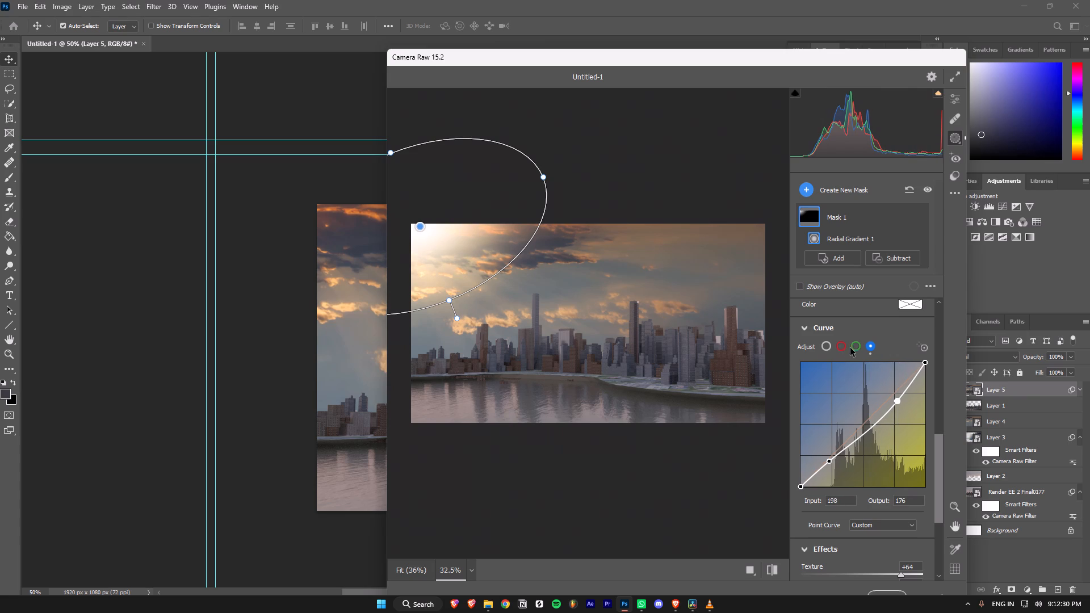
Shape the radial mask's green curve with a point at input 62, output 69.
click(862, 348)
click(858, 349)
drag(870, 419, 873, 418)
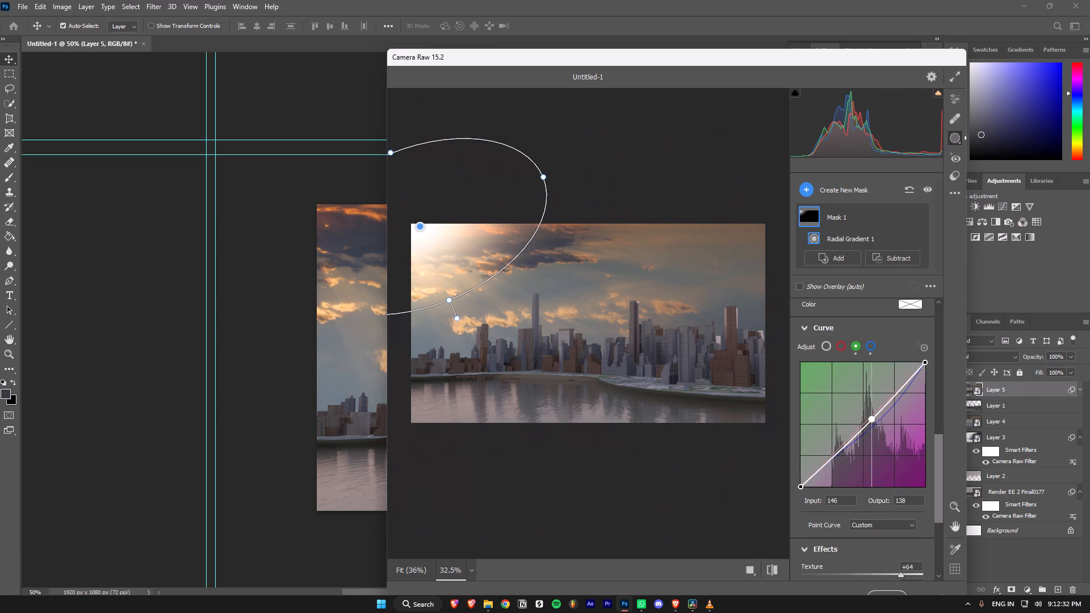
drag(873, 418, 873, 418)
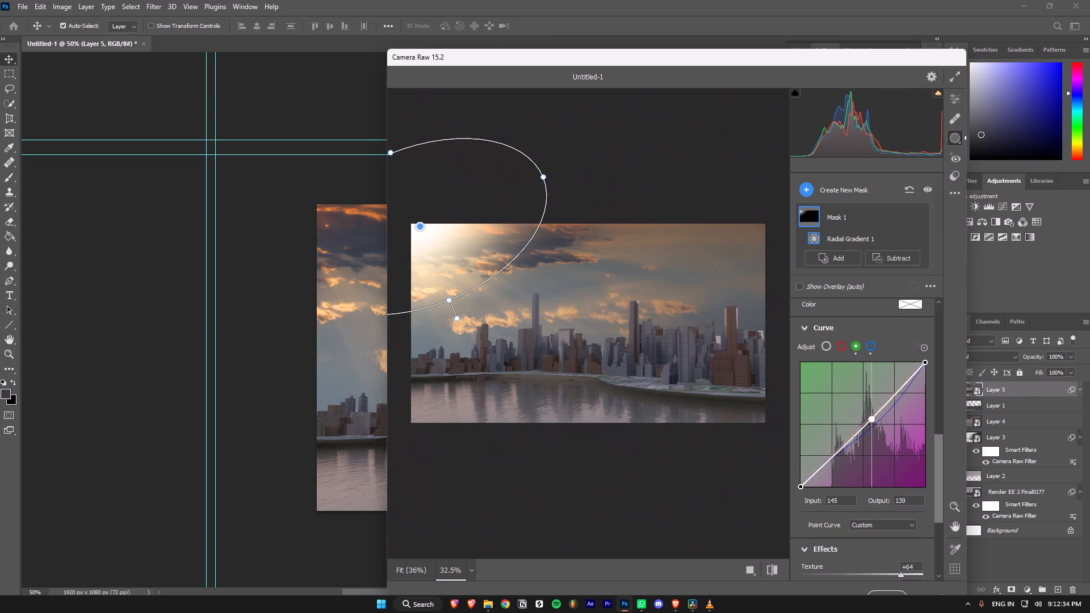
drag(873, 418, 861, 425)
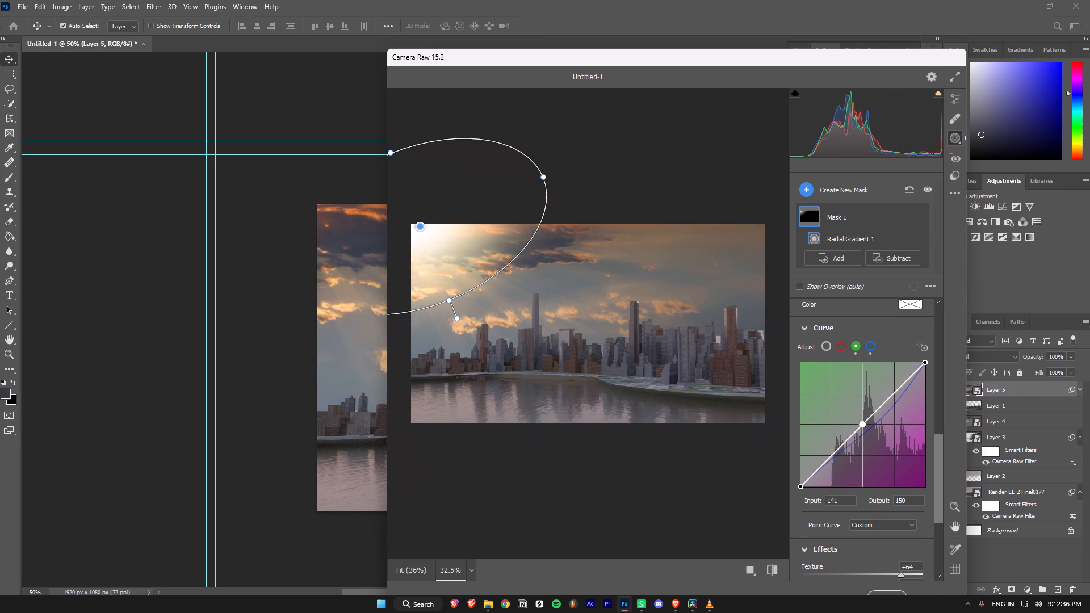
drag(861, 425, 828, 464)
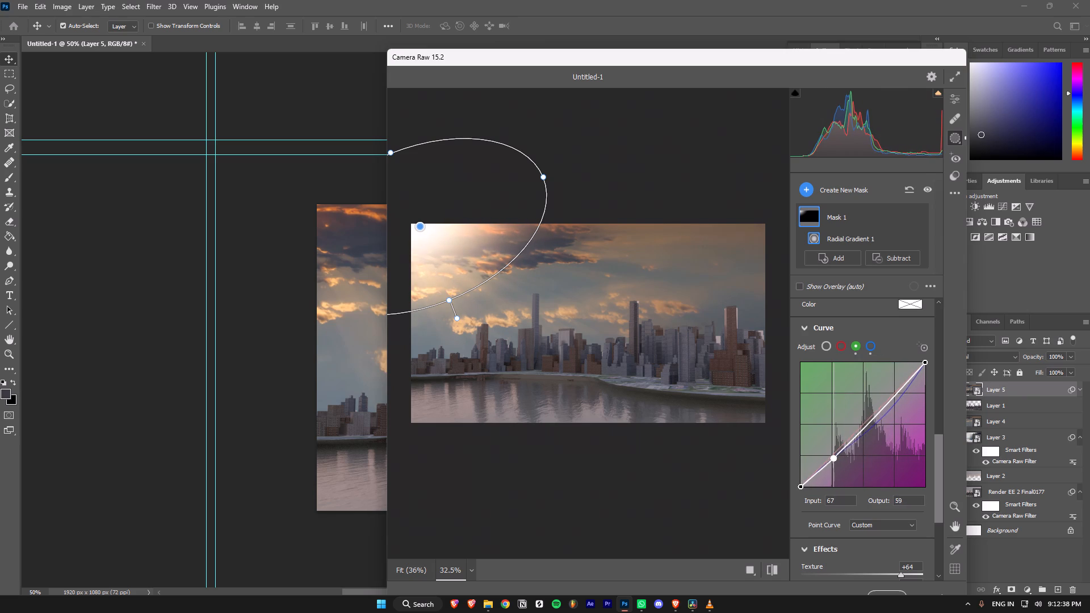
drag(828, 464, 835, 468)
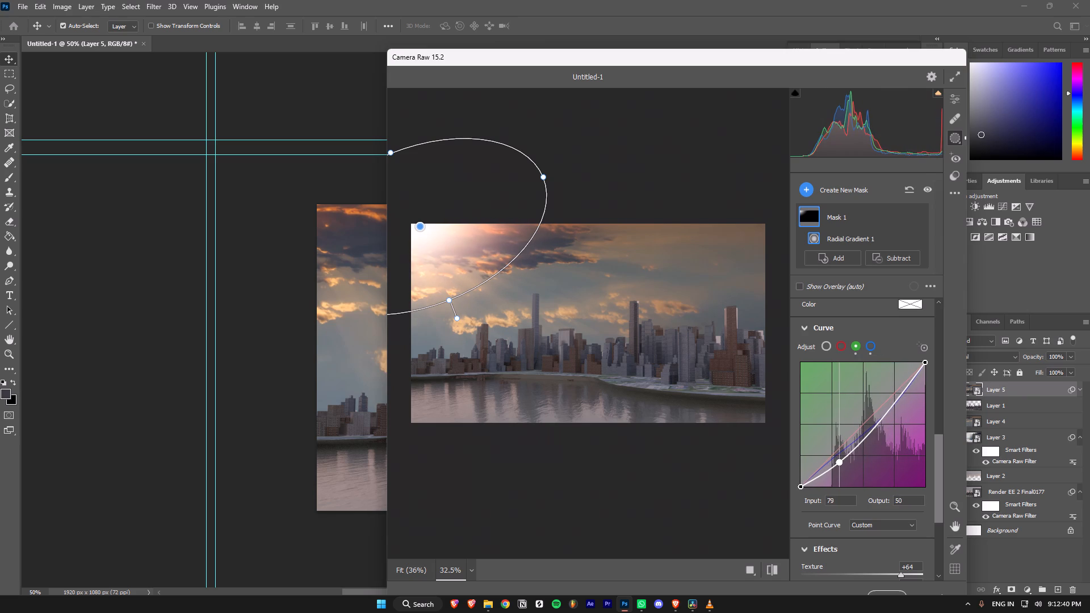
drag(835, 468, 821, 476)
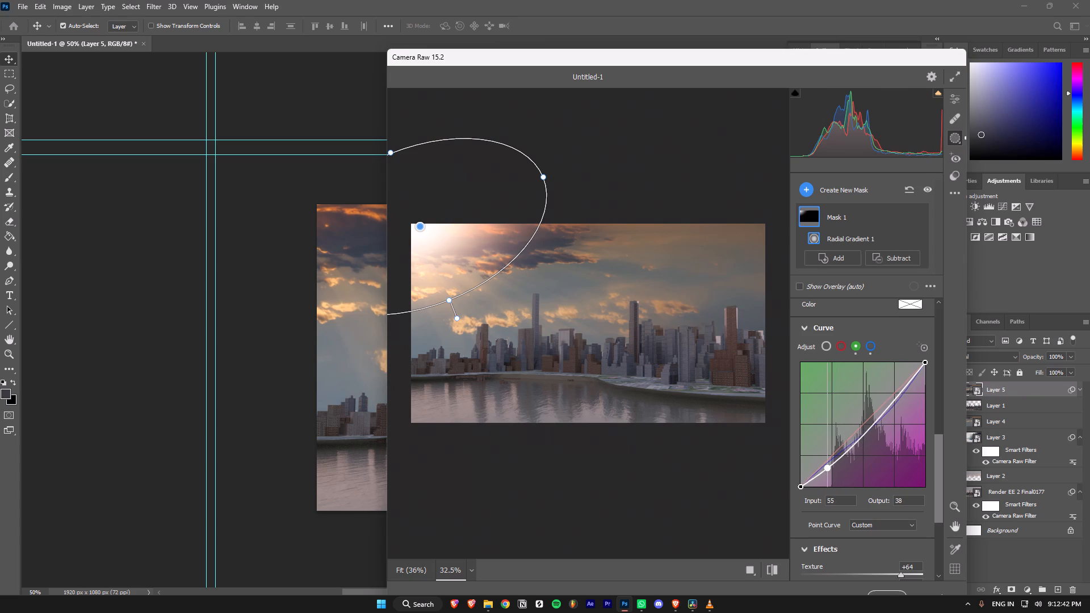
drag(821, 476, 827, 461)
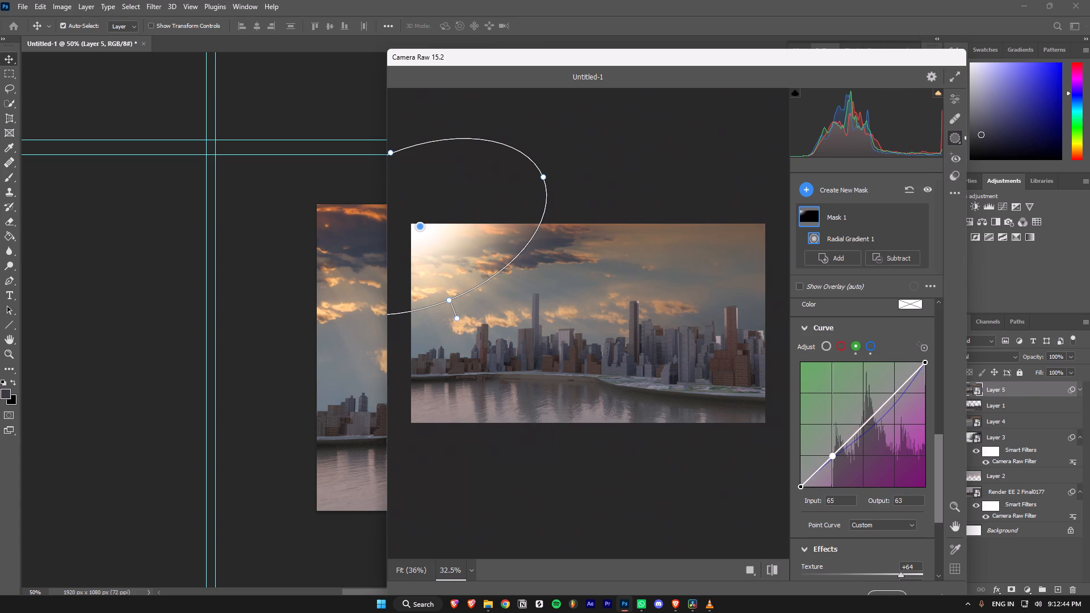
drag(827, 461, 825, 457)
Collapse the curve settings and set the radial mask's texture to +100 and clarity to -100.
scroll(840, 285, up, 2)
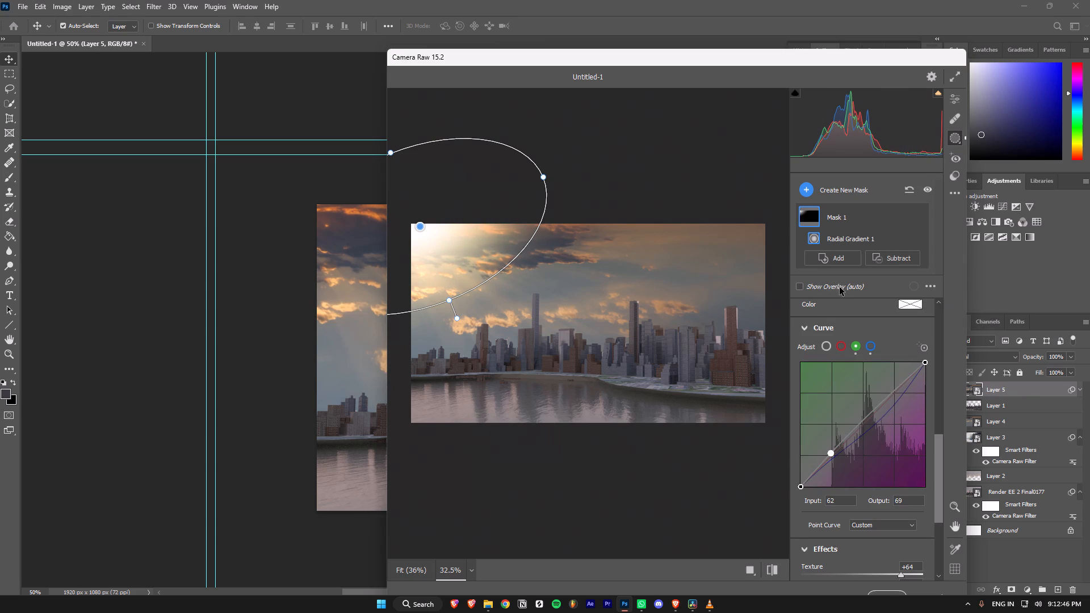
scroll(840, 287, up, 2)
click(799, 331)
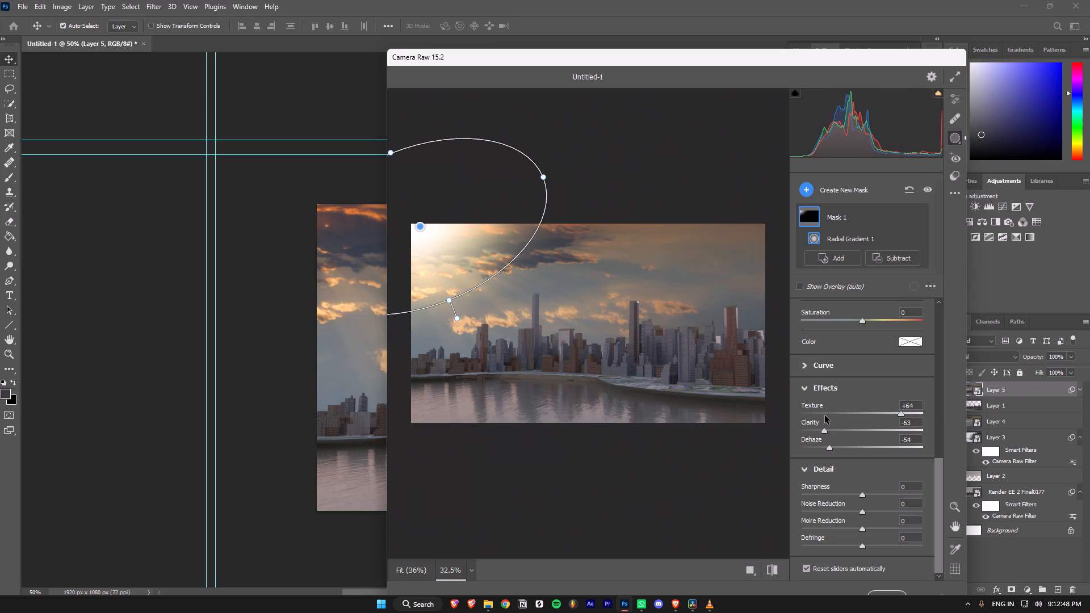
drag(903, 417, 911, 415)
drag(915, 414, 930, 414)
drag(821, 430, 797, 427)
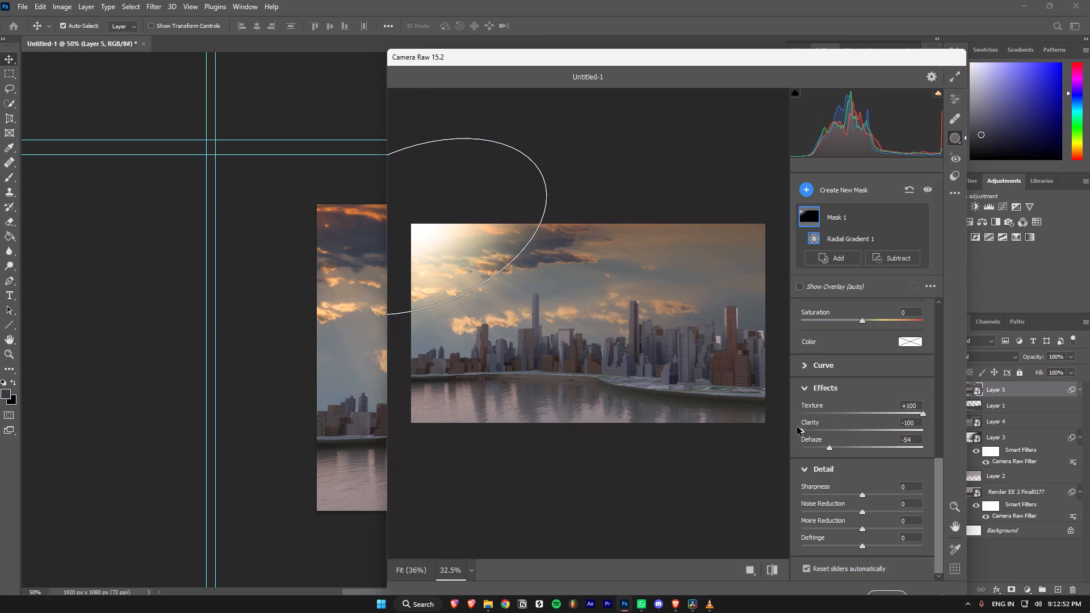
drag(797, 427, 785, 427)
Set the radial mask's sharpness to +47 and noise reduction to +27.
scroll(899, 439, down, 2)
drag(863, 494, 870, 494)
drag(870, 494, 891, 493)
scroll(872, 475, down, 3)
drag(864, 513, 881, 513)
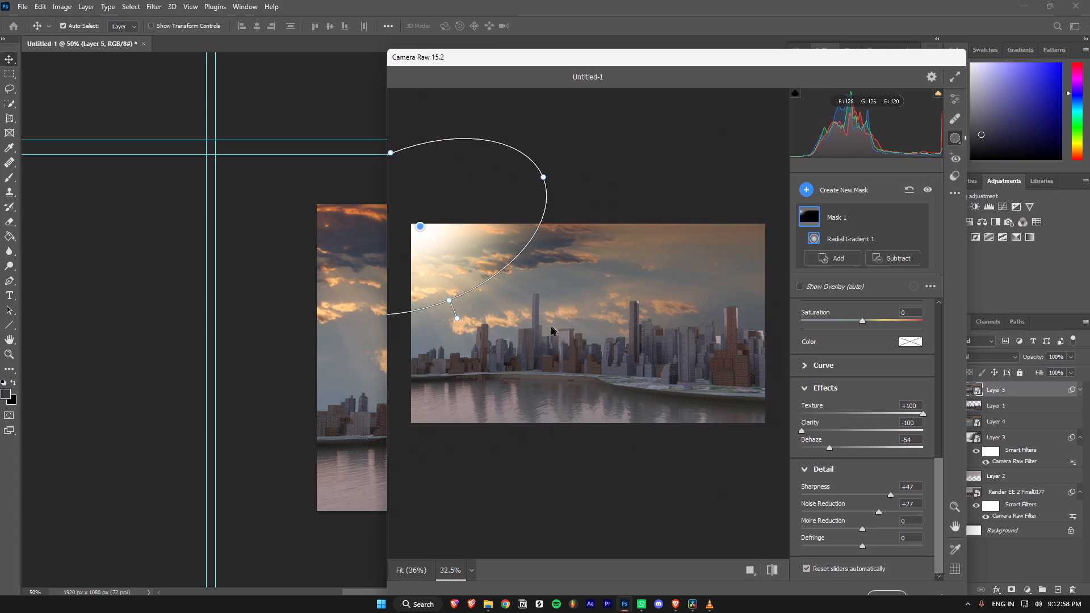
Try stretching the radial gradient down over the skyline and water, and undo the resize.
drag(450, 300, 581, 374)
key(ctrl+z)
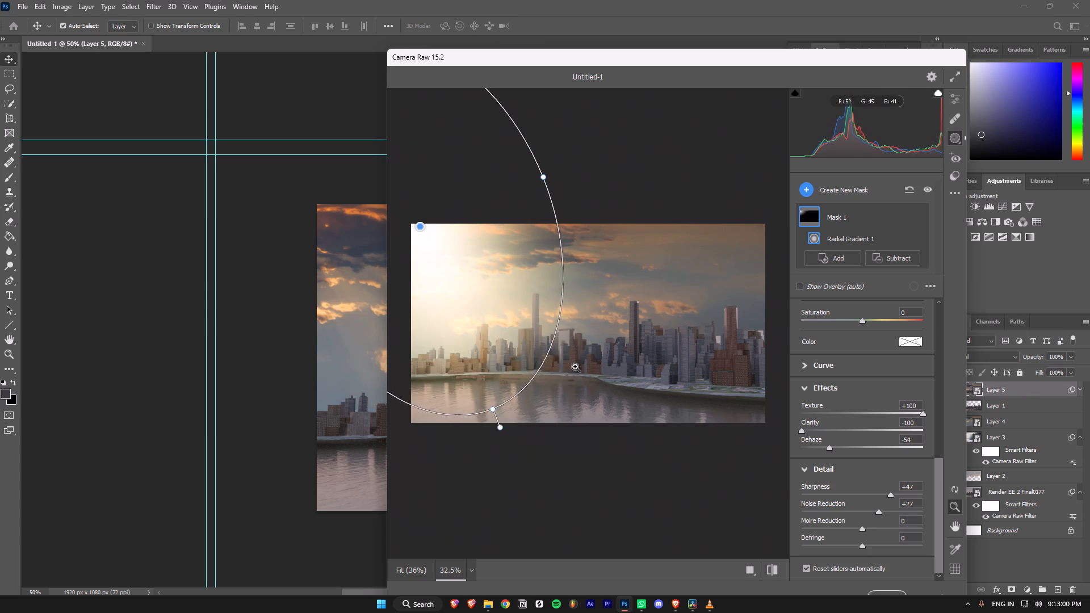
Stretch the radial gradient lengthwise beyond the image's upper-right edge and rotate it to a steeper tilt.
drag(545, 177, 769, 114)
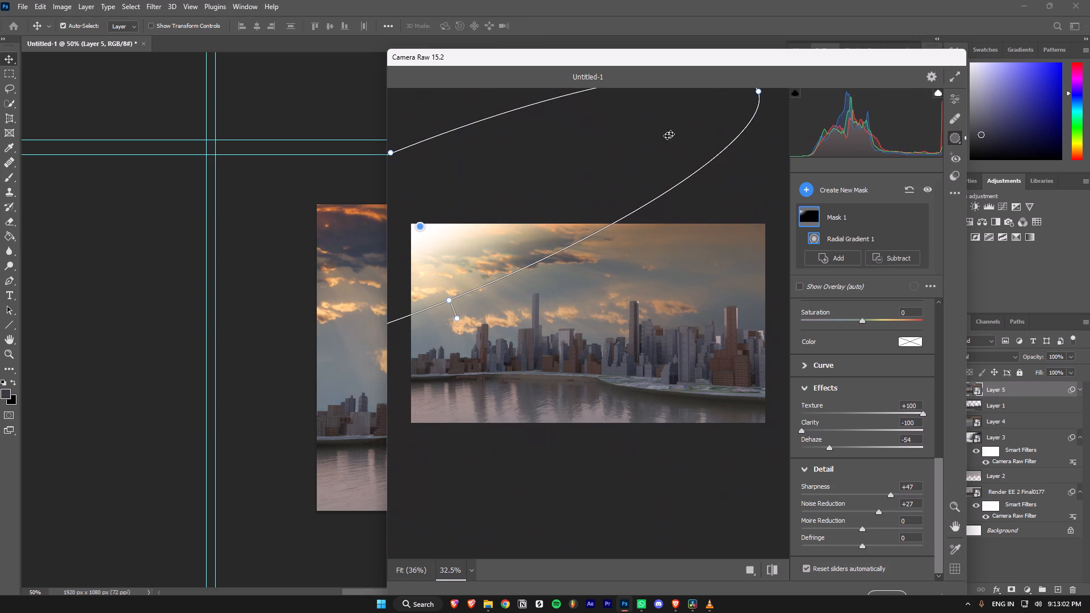
drag(459, 321, 492, 355)
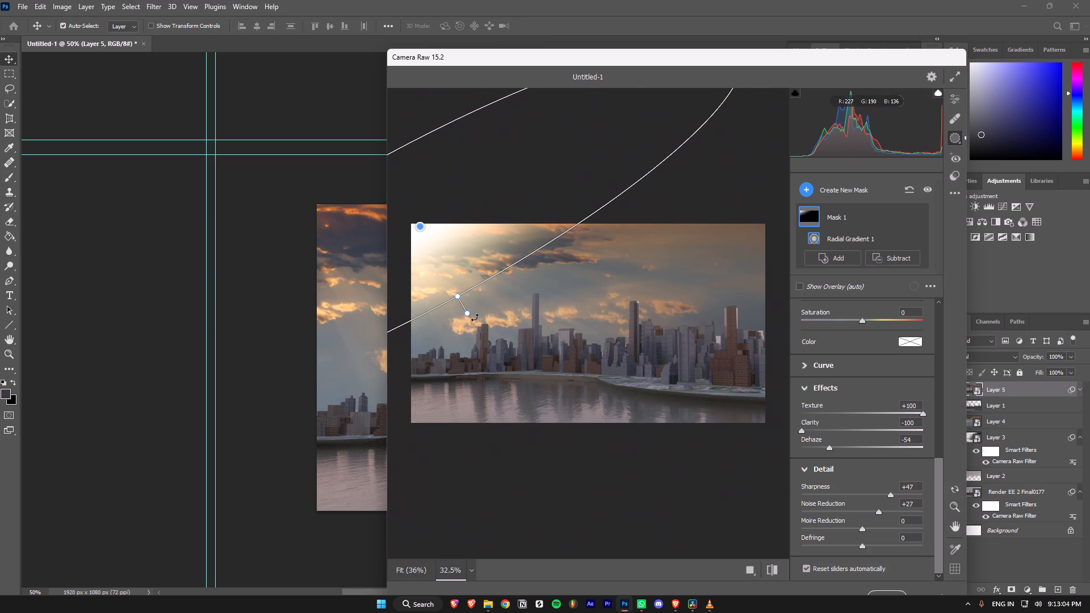
Widen the radial gradient down to the skyline, move its center just outside the image's upper-left corner, and fine-tune its tilt.
drag(459, 296, 490, 335)
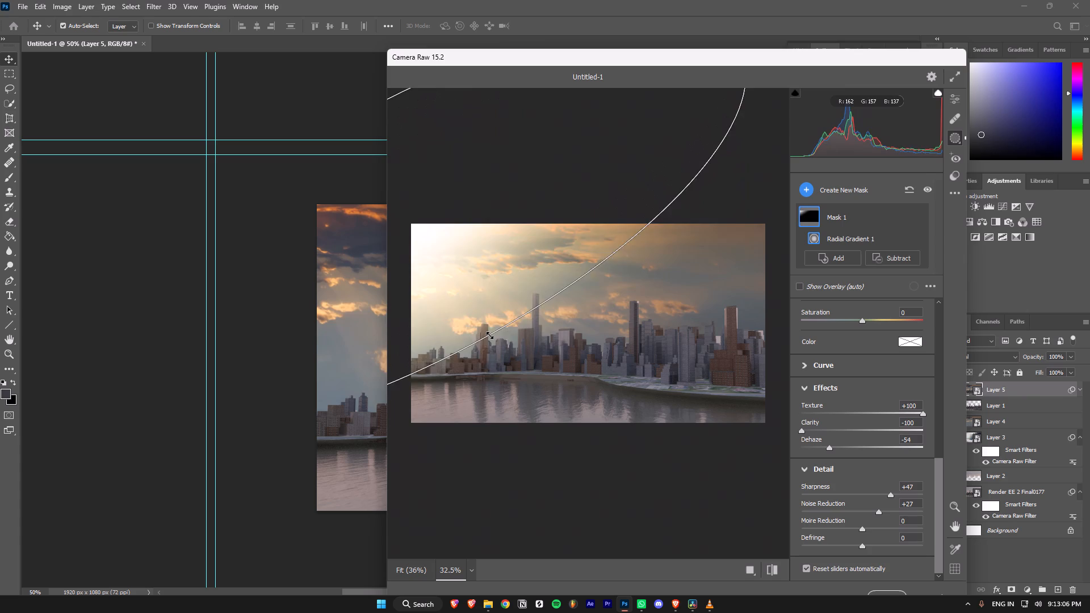
drag(490, 335, 489, 342)
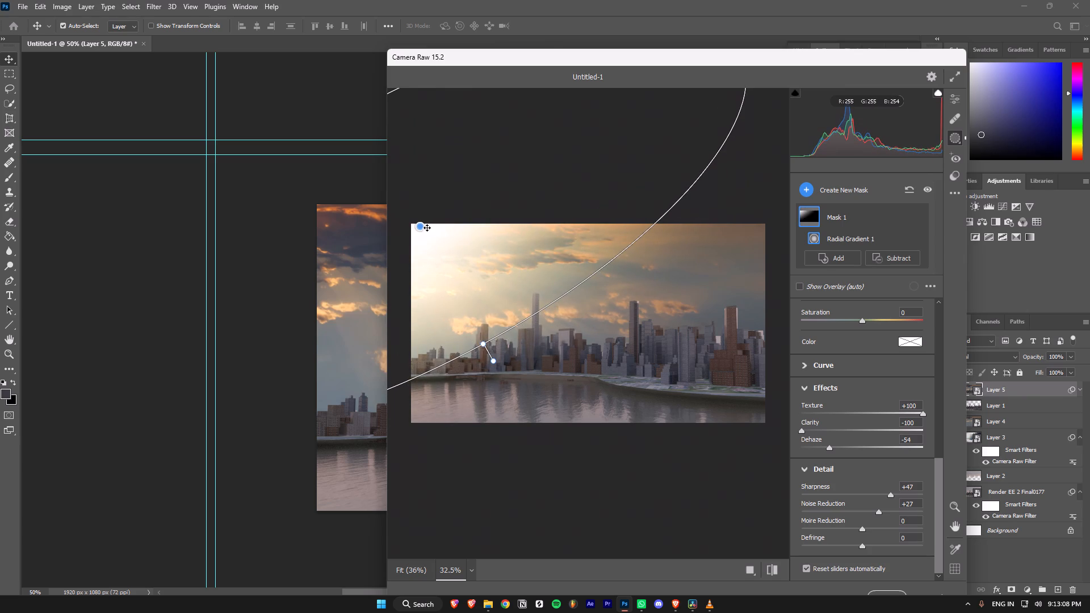
drag(427, 229, 394, 214)
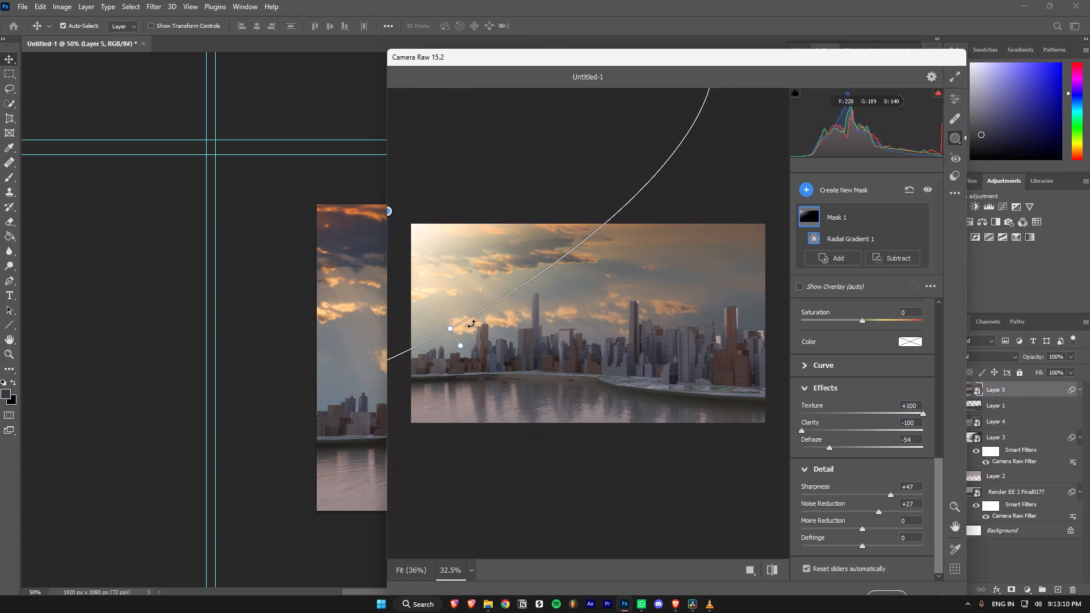
drag(486, 352, 471, 356)
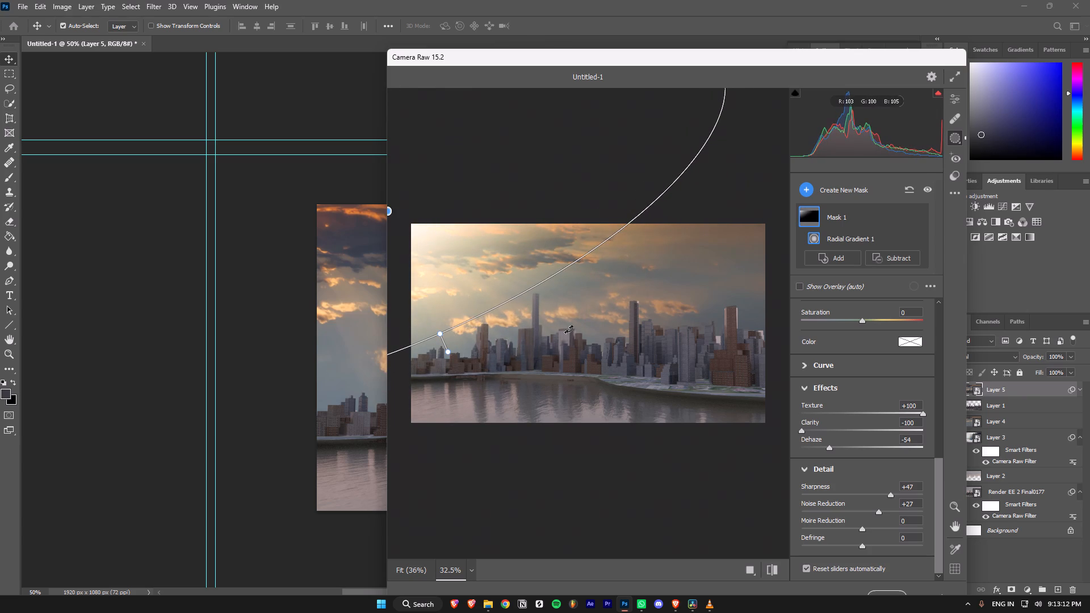
alt+scroll(585, 321, down, 14)
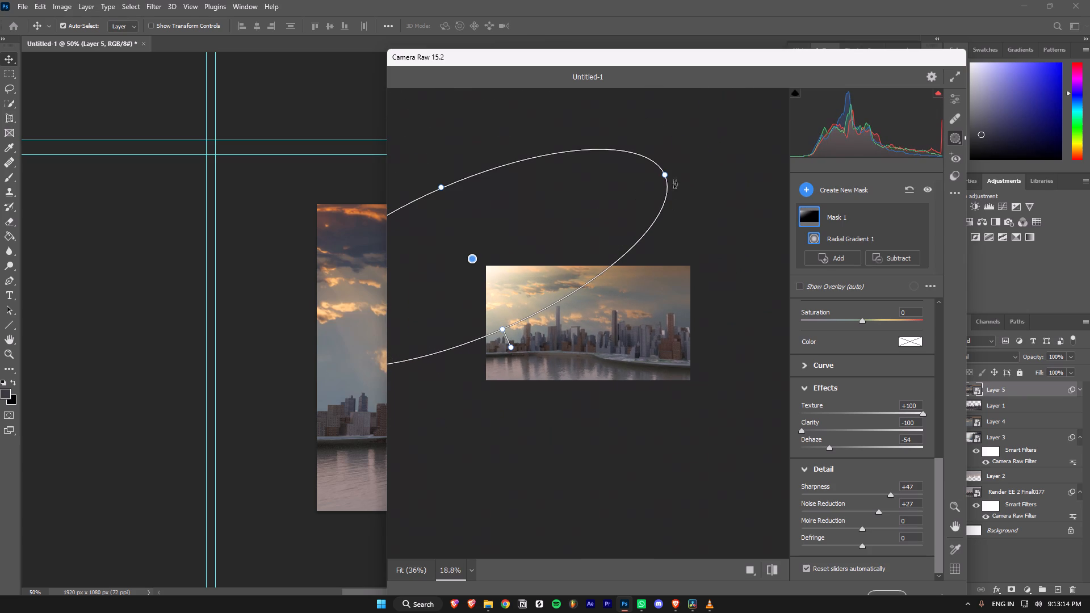
drag(674, 178, 668, 169)
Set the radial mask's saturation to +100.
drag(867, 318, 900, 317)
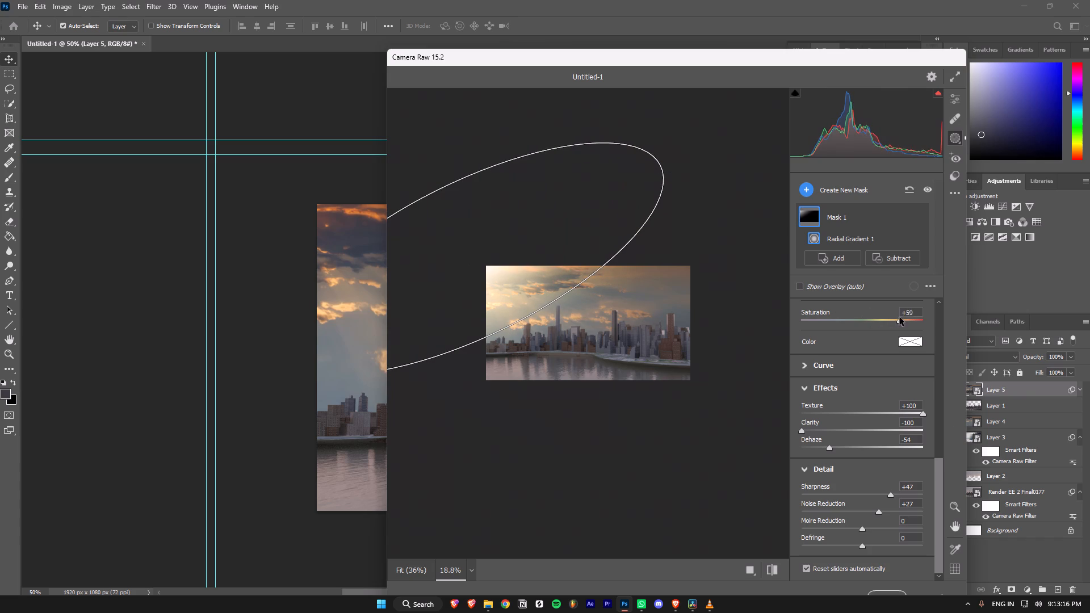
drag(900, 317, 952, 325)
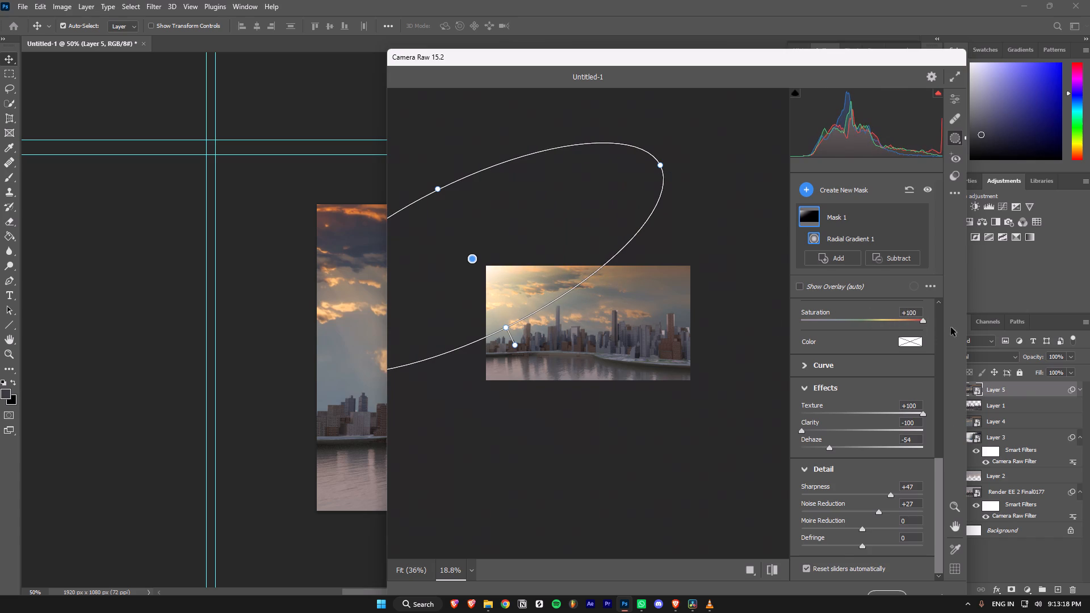
Set the radial mask's defringe to -100.
scroll(881, 415, up, 5)
scroll(861, 457, down, 4)
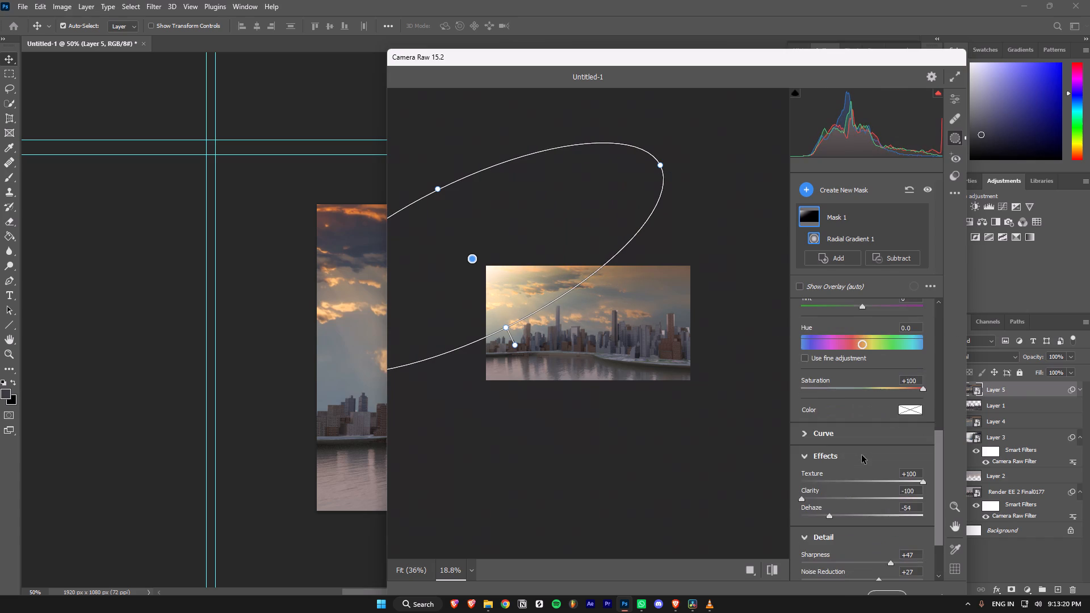
scroll(848, 451, down, 5)
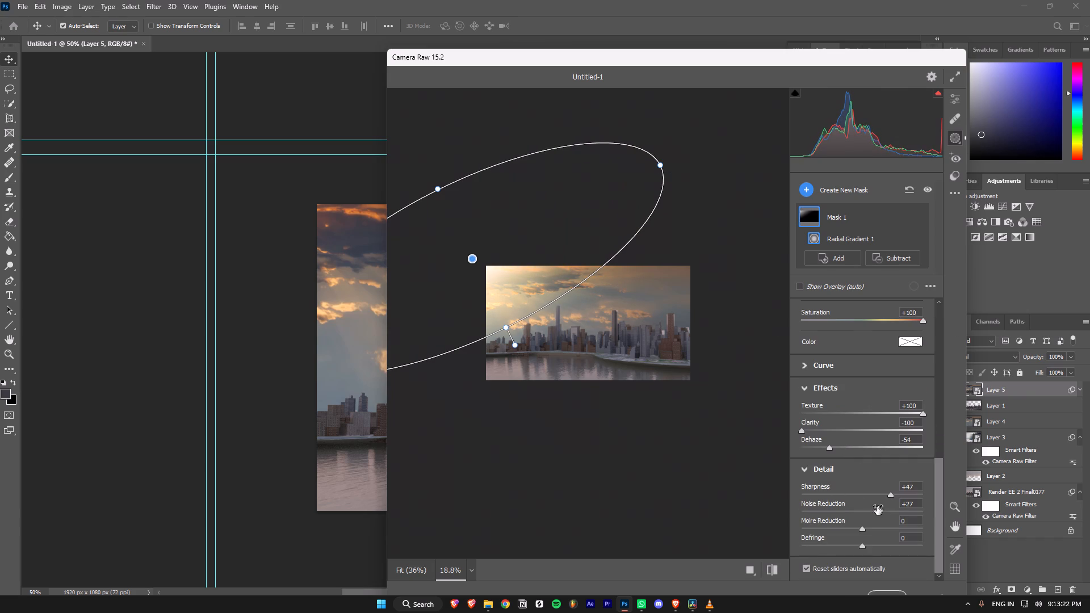
scroll(877, 507, down, 3)
scroll(862, 556, down, 1)
drag(863, 547, 778, 541)
drag(778, 541, 794, 541)
Set the radial mask's texture to -100 and dehaze to -34.
scroll(896, 472, up, 8)
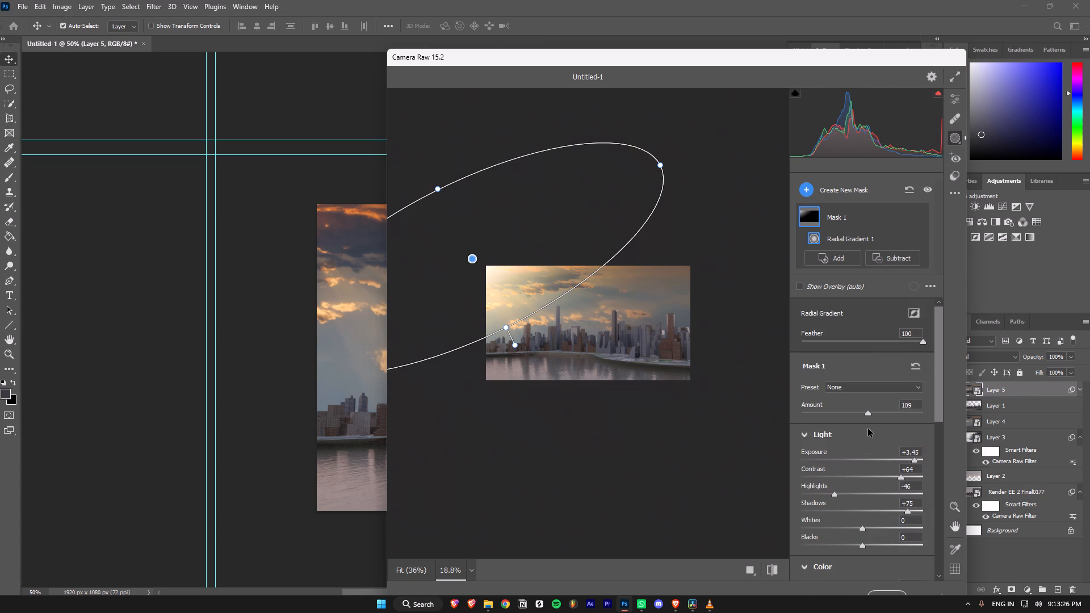
scroll(836, 431, up, 1)
scroll(854, 430, down, 5)
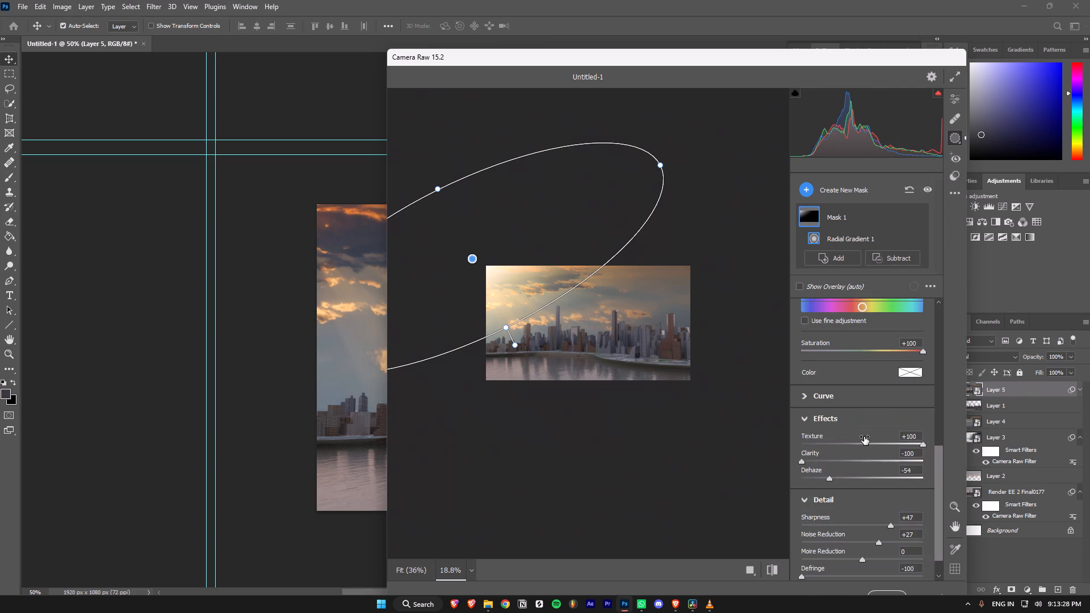
drag(842, 443, 735, 440)
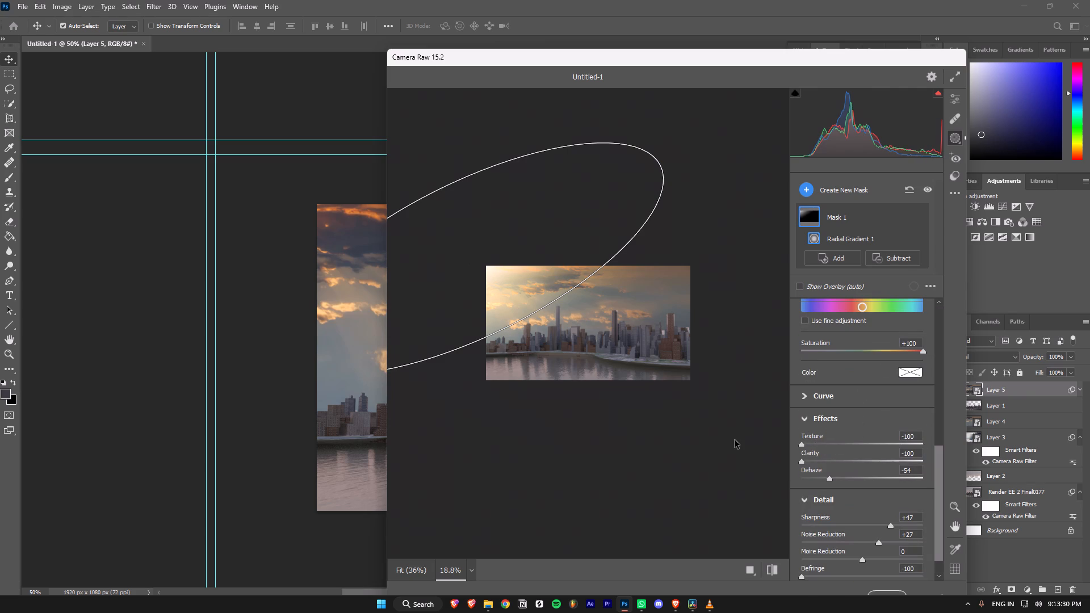
drag(735, 440, 698, 451)
drag(836, 479, 866, 484)
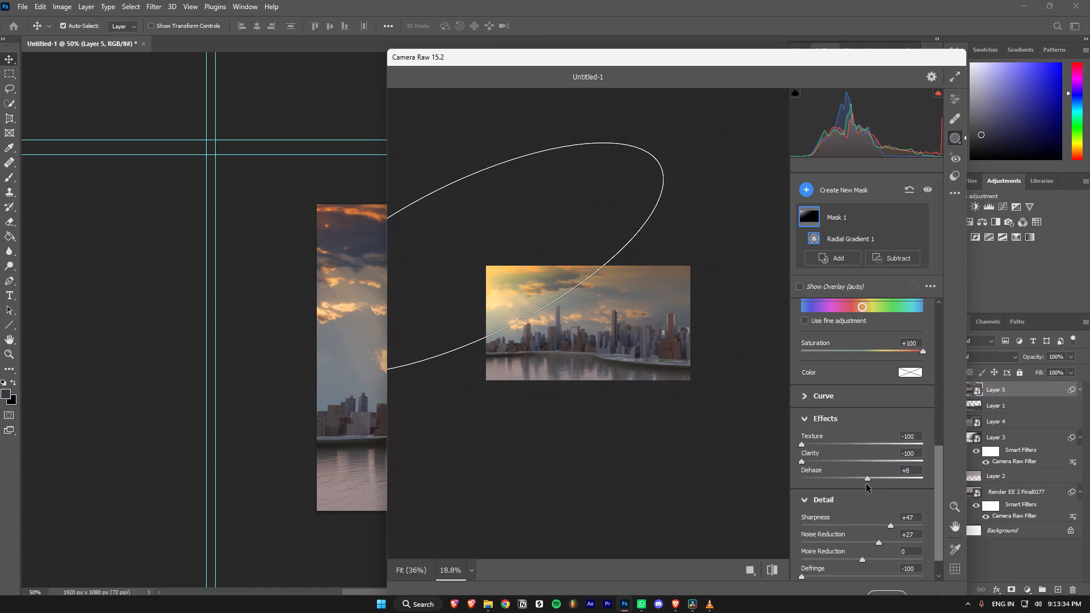
drag(866, 484, 841, 485)
Tint the radial mask golden yellow with a color of hue 50 and saturation 100.
scroll(879, 493, down, 3)
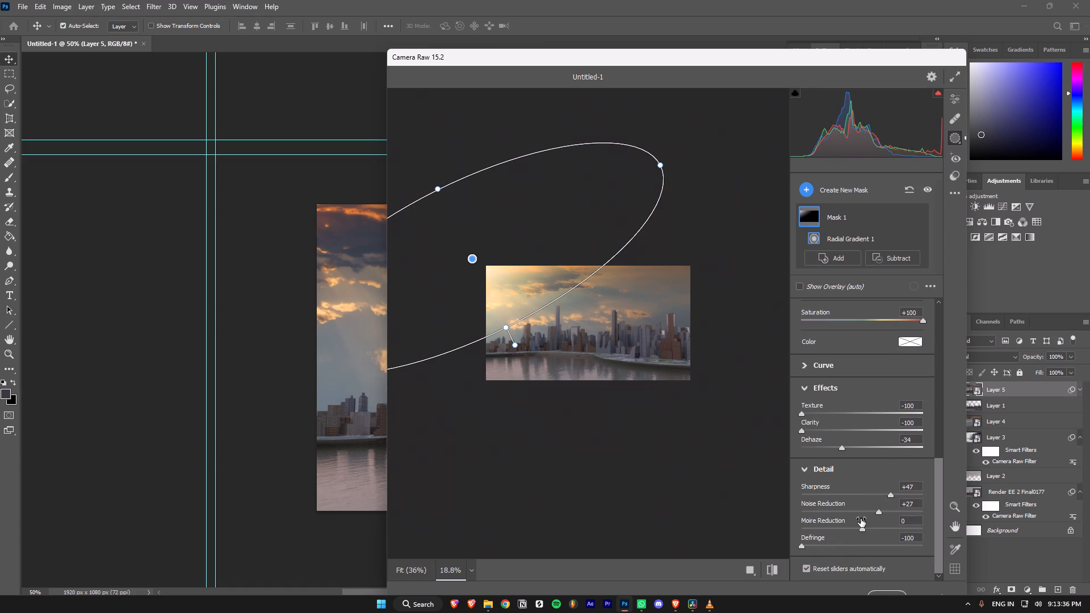
scroll(833, 543, down, 4)
scroll(844, 374, up, 2)
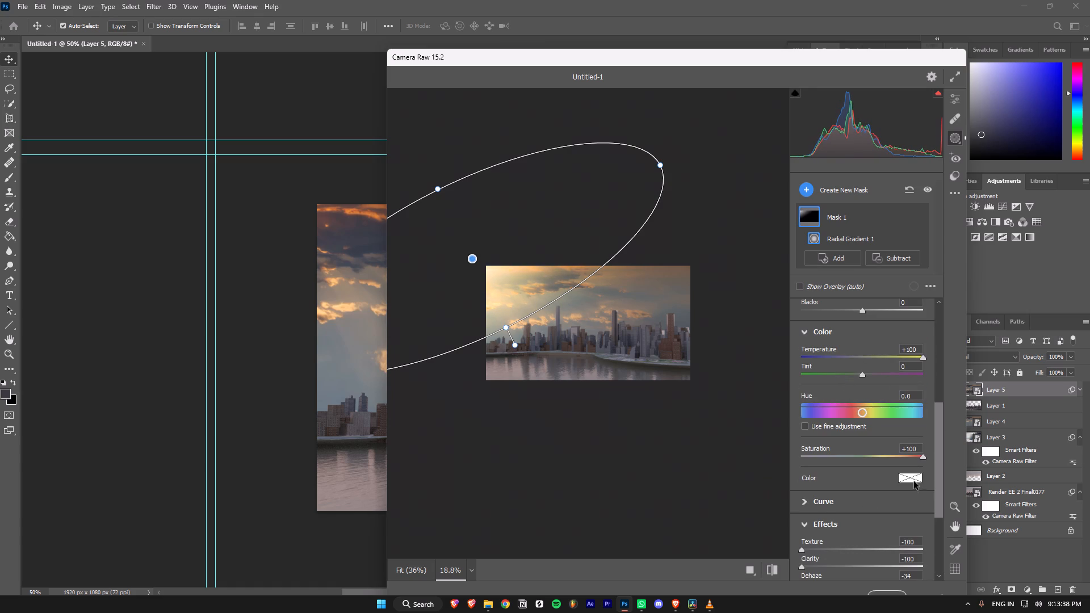
click(914, 481)
drag(437, 213, 455, 192)
drag(479, 218, 553, 224)
click(680, 264)
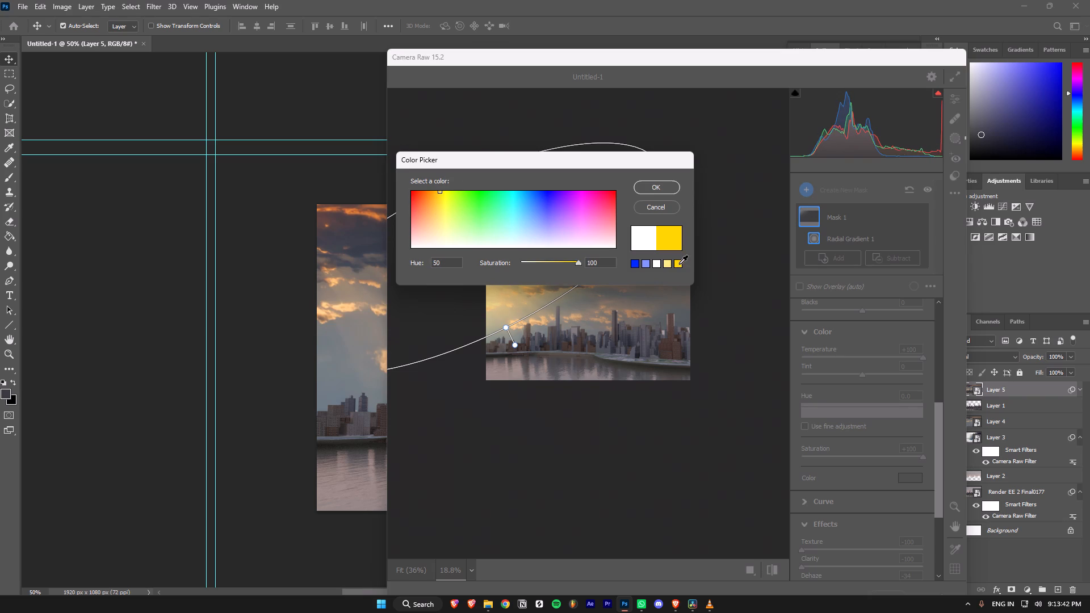
click(662, 190)
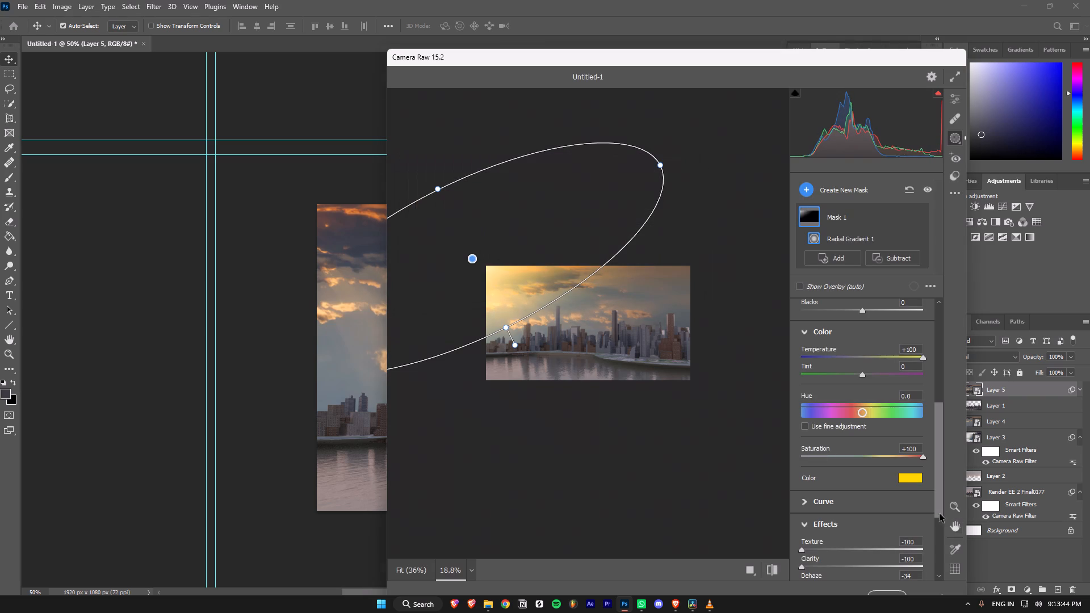
Expand the radial mask's curve settings and set the mask's saturation to -23.
click(804, 504)
scroll(822, 492, down, 2)
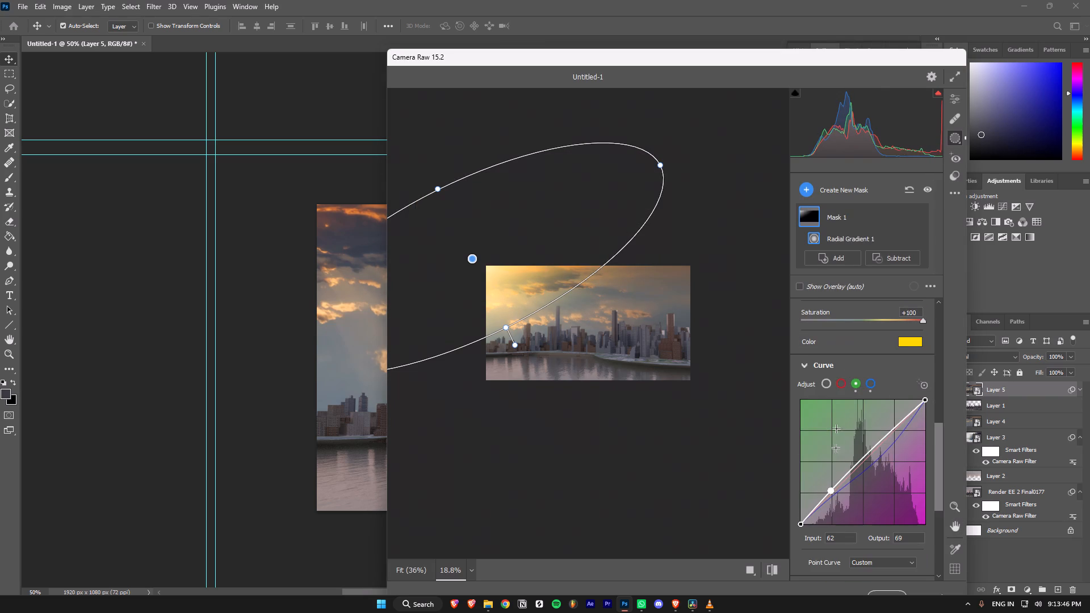
scroll(829, 352, up, 1)
drag(915, 387, 887, 388)
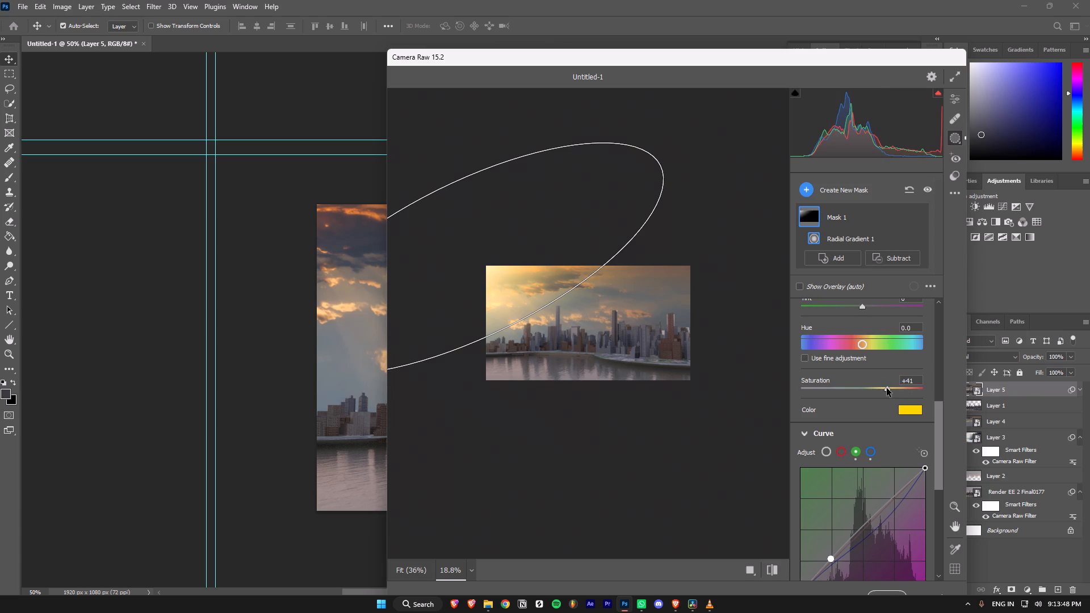
drag(887, 388, 848, 388)
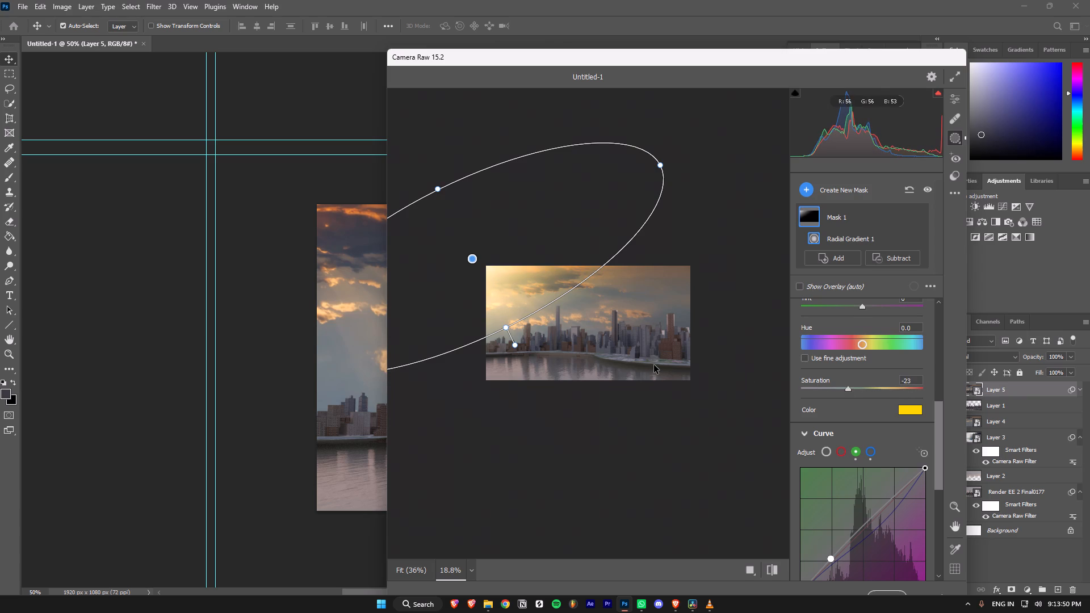
Apply the Camera Raw grade to Layer 5.
click(653, 365)
scroll(853, 538, down, 4)
click(889, 592)
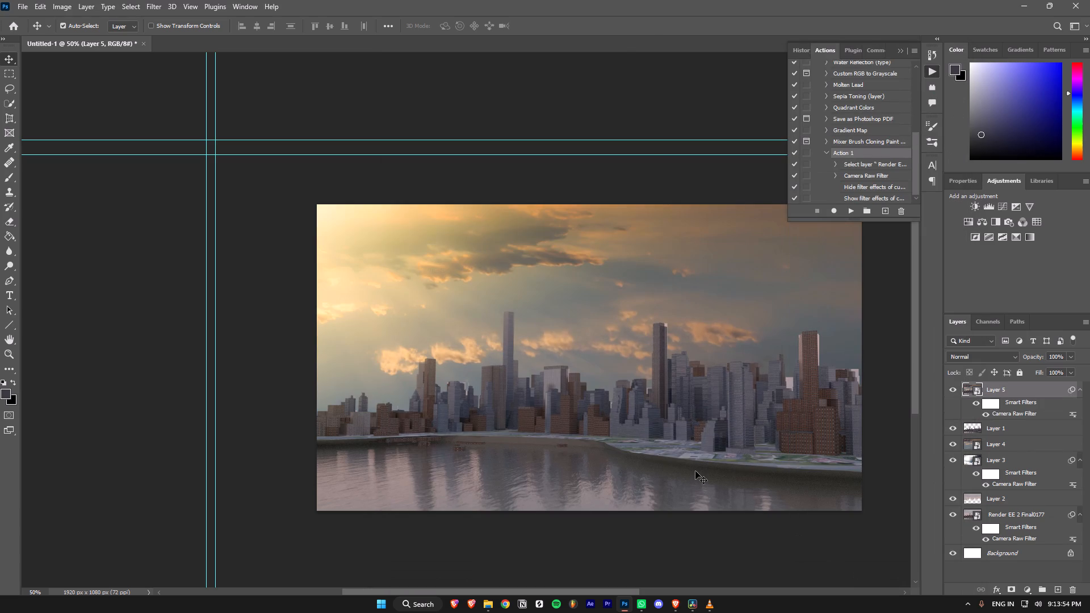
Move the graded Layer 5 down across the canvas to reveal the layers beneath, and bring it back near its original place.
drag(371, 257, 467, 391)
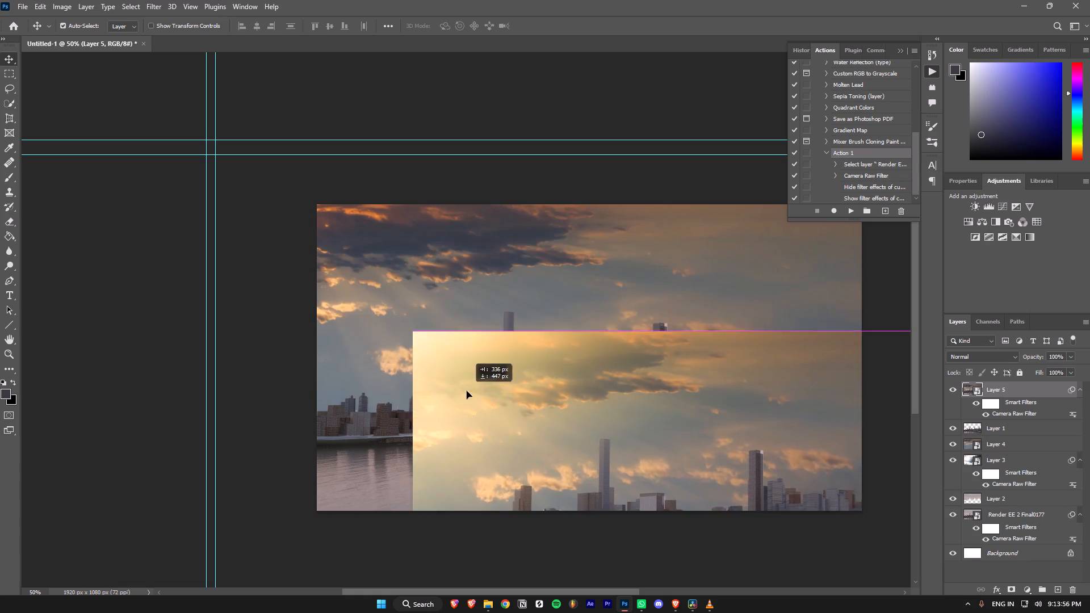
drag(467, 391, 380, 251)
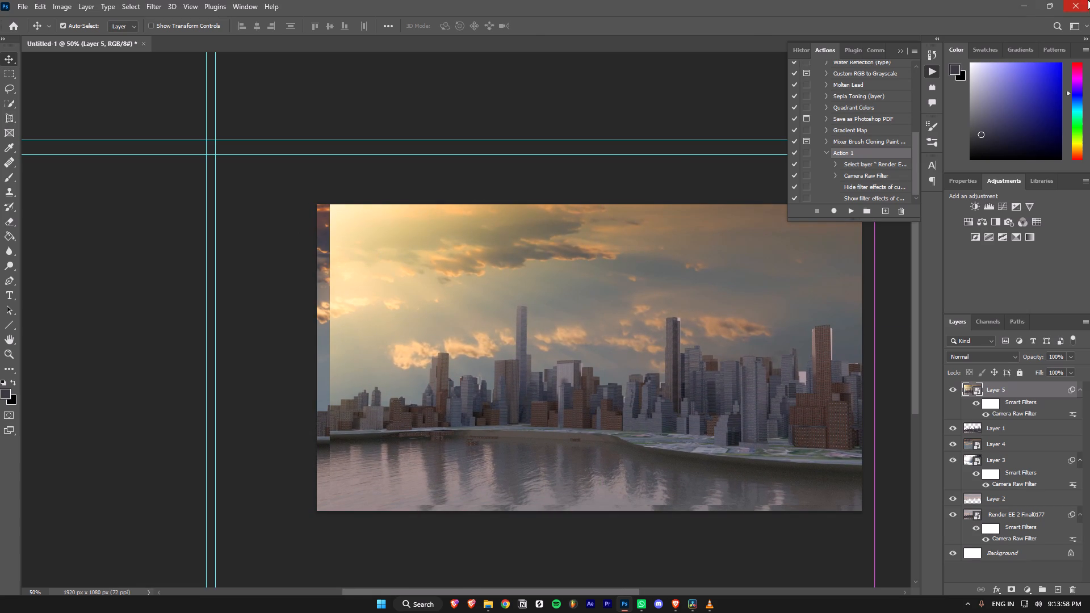
Close the untitled skyline document and exit Photoshop.
click(1086, 1)
click(552, 221)
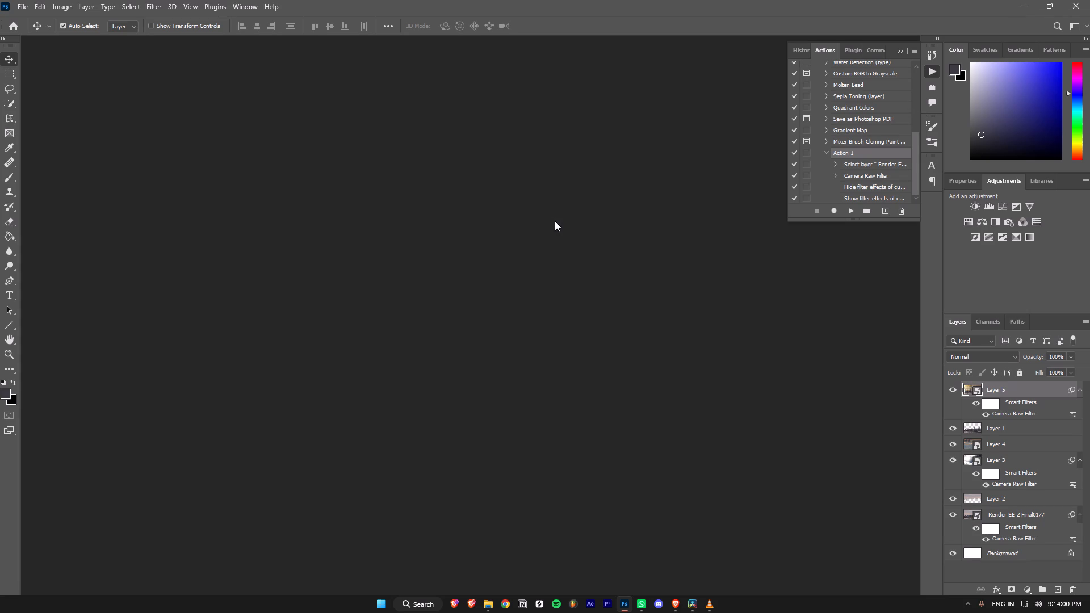
click(1085, 0)
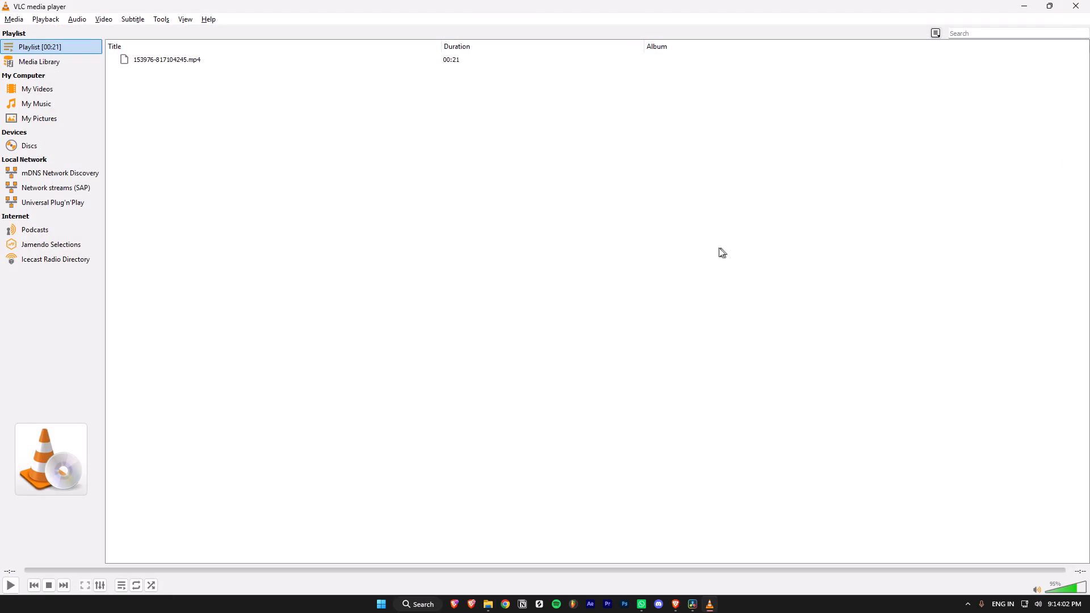